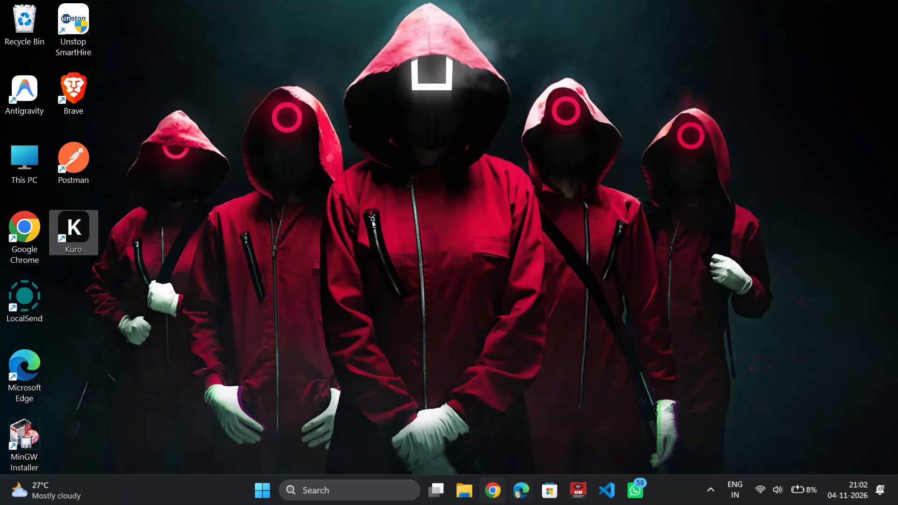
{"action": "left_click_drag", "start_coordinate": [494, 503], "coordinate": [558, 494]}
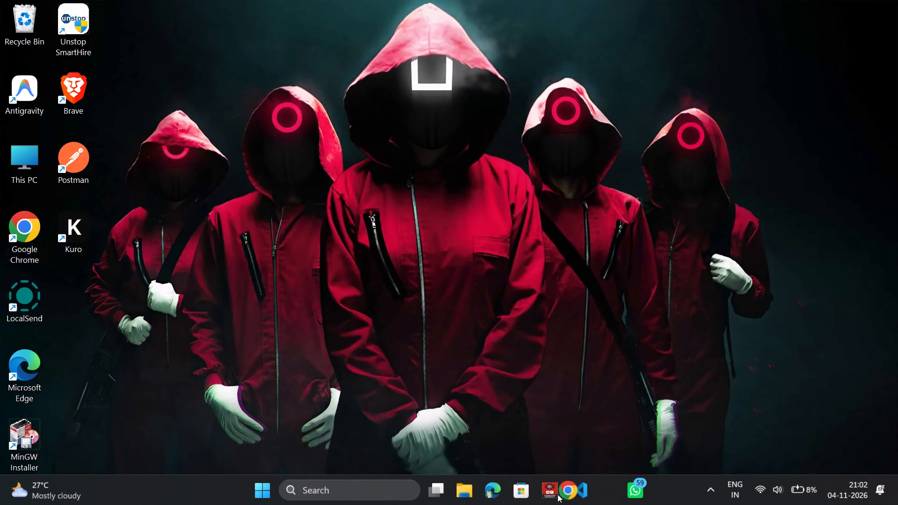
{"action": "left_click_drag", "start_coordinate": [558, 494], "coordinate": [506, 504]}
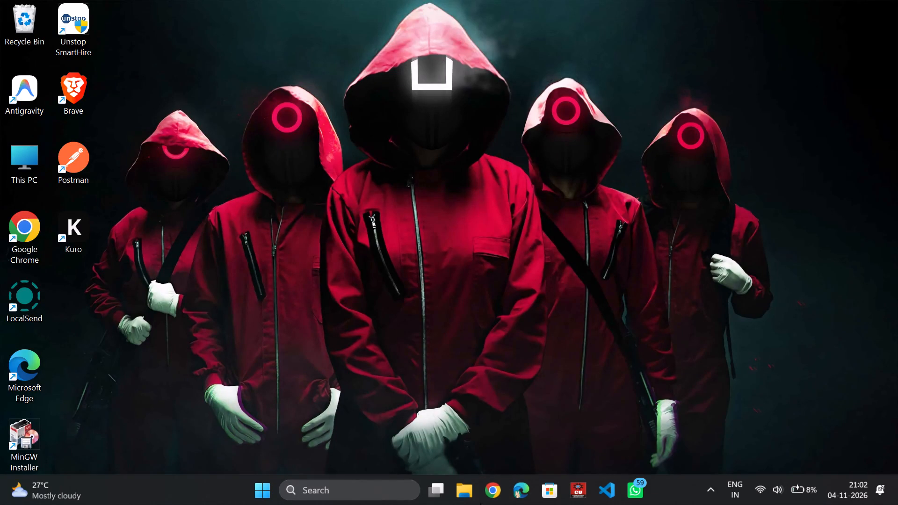
Open Google Chrome and enter "servic" as the address to bring up the ServiceNow Developers site.
{"action": "left_click", "coordinate": [493, 504]}
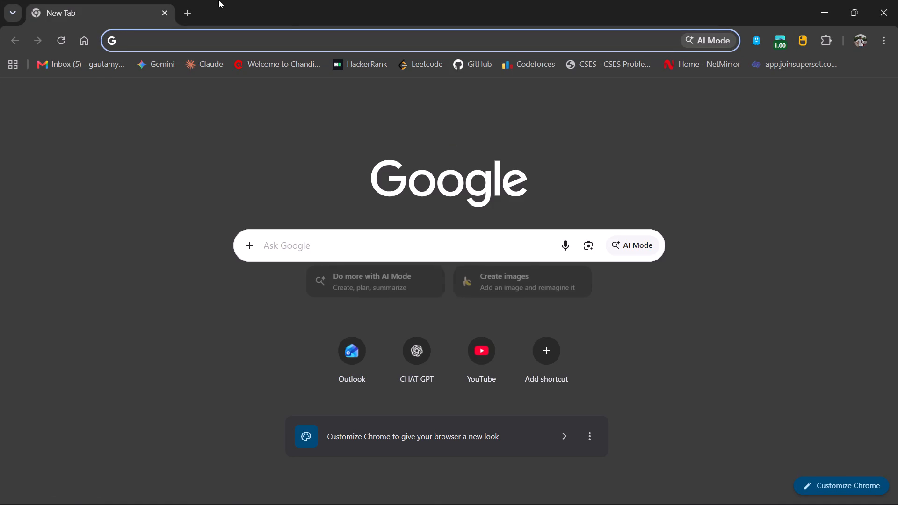
{"action": "left_click", "coordinate": [212, 46]}
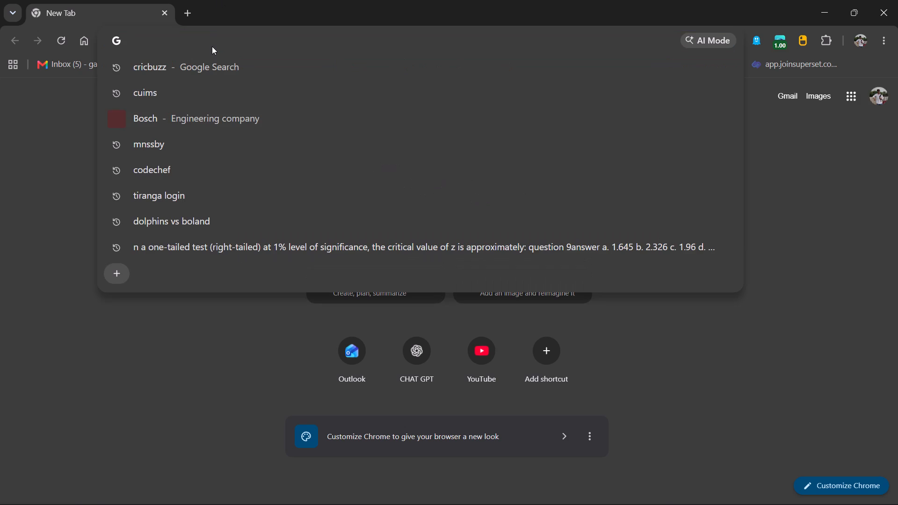
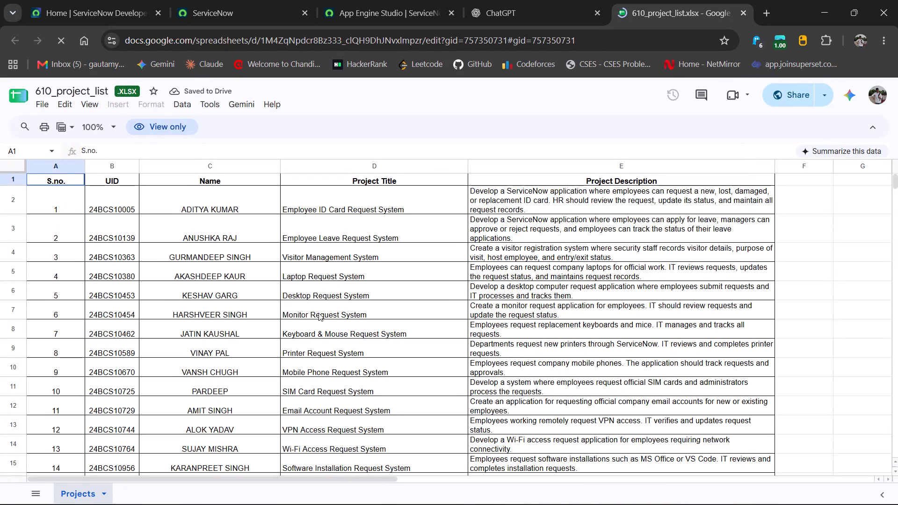
Look through the 610_project_list spreadsheet for the assigned project and select its Training Request System title cell.
{"action": "scroll", "coordinate": [313, 328], "scroll_direction": "down", "scroll_amount": 5}
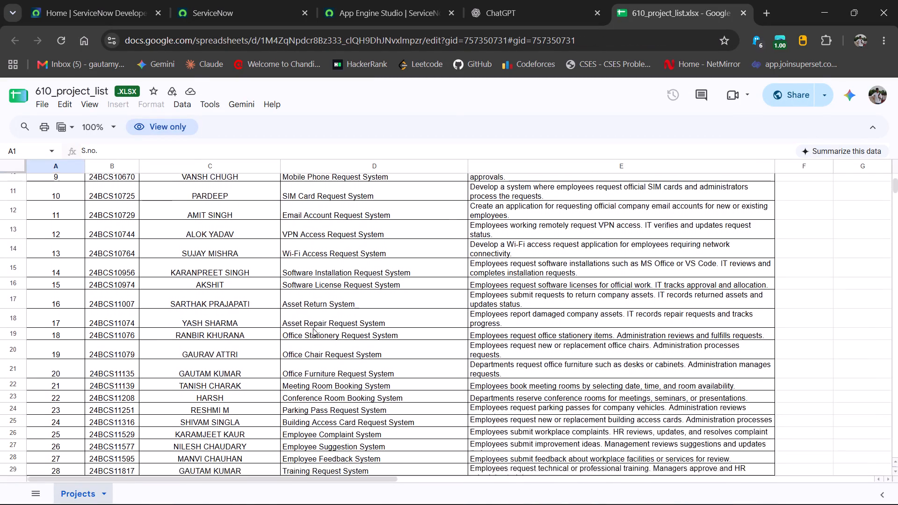
{"action": "scroll", "coordinate": [313, 328], "scroll_direction": "down", "scroll_amount": 1}
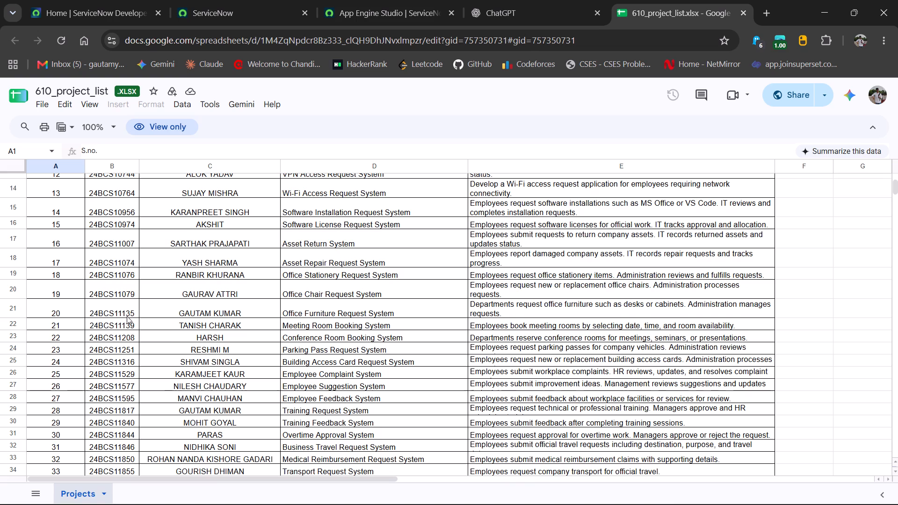
{"action": "scroll", "coordinate": [304, 370], "scroll_direction": "down", "scroll_amount": 2}
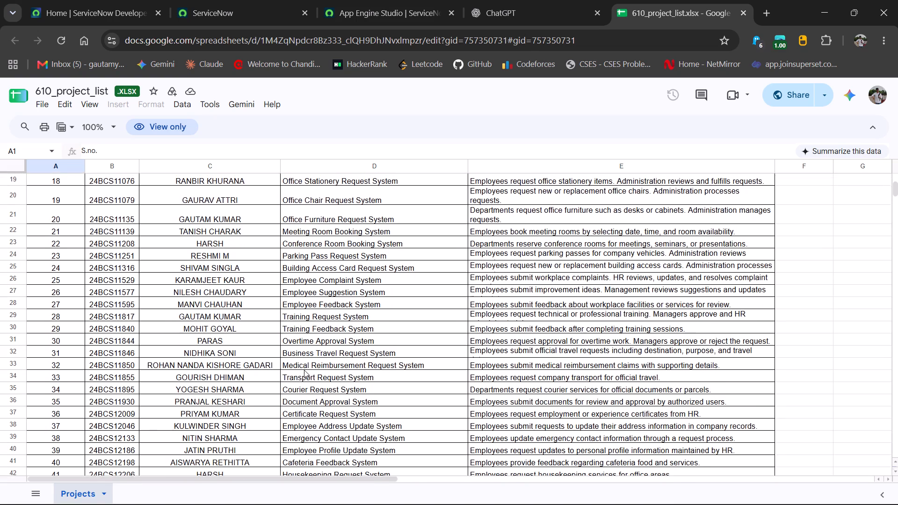
{"action": "scroll", "coordinate": [304, 370], "scroll_direction": "down", "scroll_amount": 1}
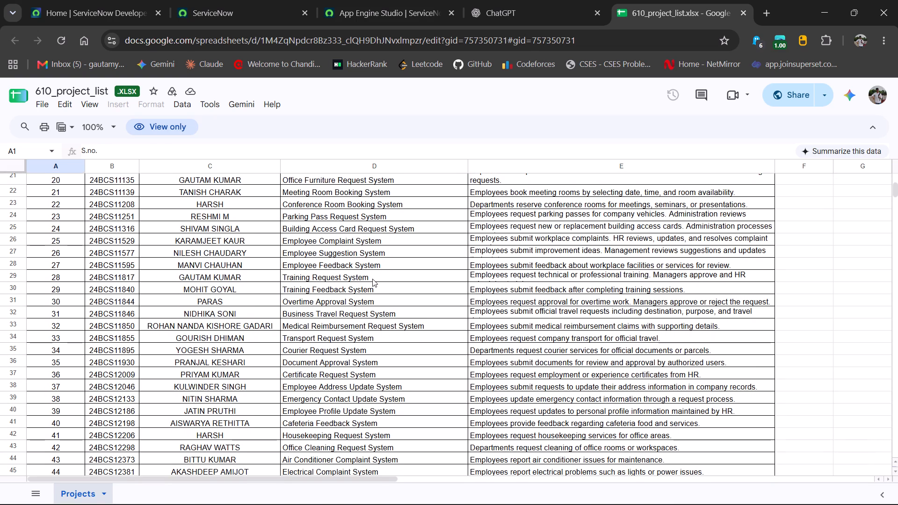
{"action": "left_click_drag", "start_coordinate": [373, 276], "coordinate": [331, 273]}
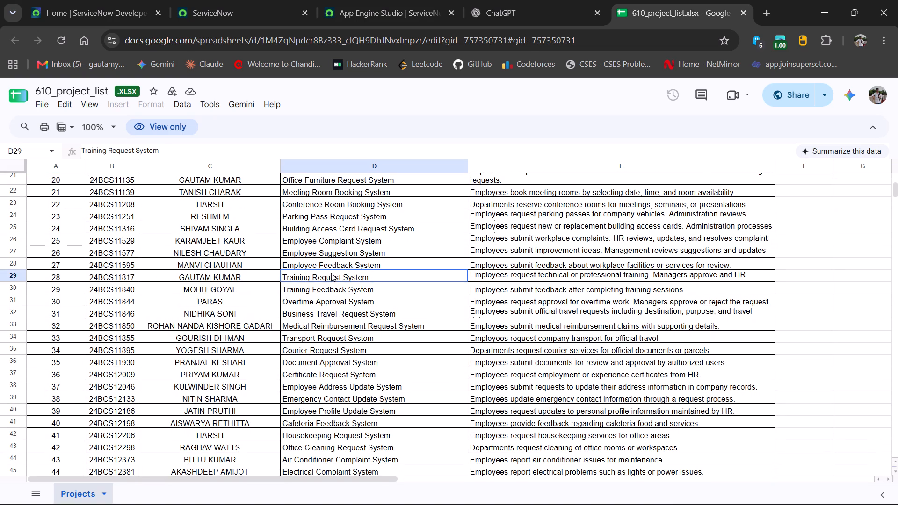
{"action": "left_click_drag", "start_coordinate": [331, 273], "coordinate": [311, 272]}
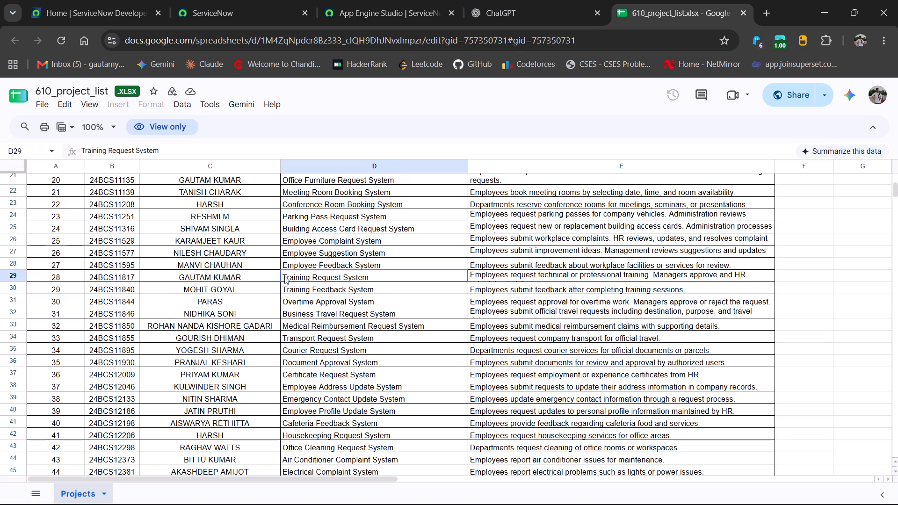
{"action": "left_click", "coordinate": [284, 276]}
Switch back to App Engine Studio and open the Training Request System app.
{"action": "left_click_drag", "start_coordinate": [446, 0], "coordinate": [401, 0]}
{"action": "scroll", "coordinate": [352, 368], "scroll_direction": "down", "scroll_amount": 2}
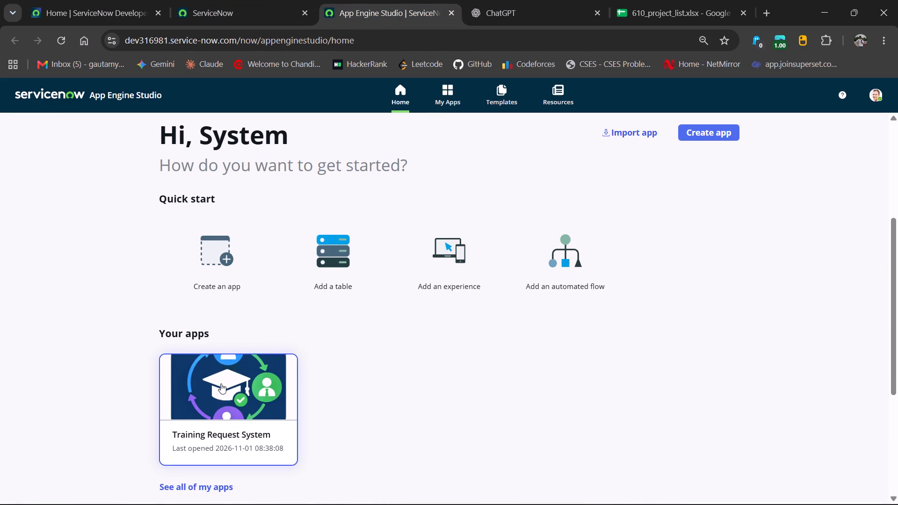
{"action": "left_click", "coordinate": [221, 383]}
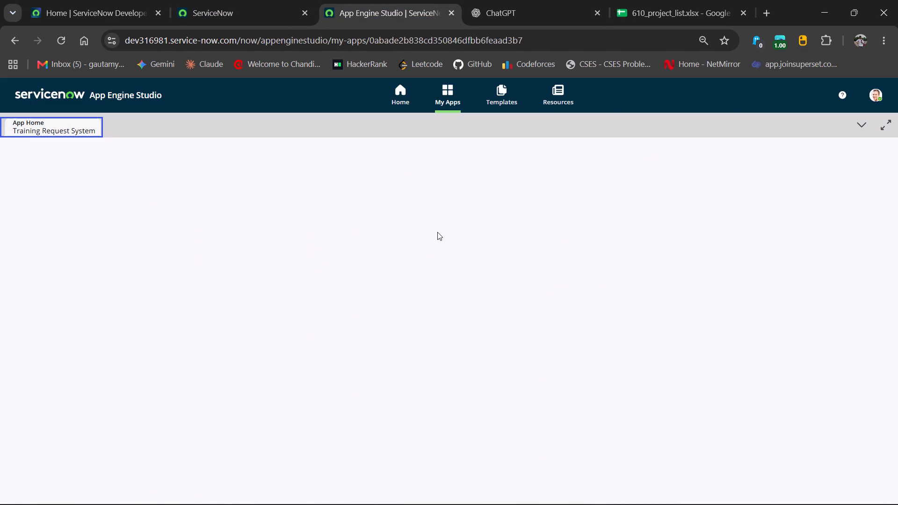
Look over the app's components and open the Training Request - Manager Approval flow from the Training Request table.
{"action": "scroll", "coordinate": [304, 314], "scroll_direction": "down", "scroll_amount": 3}
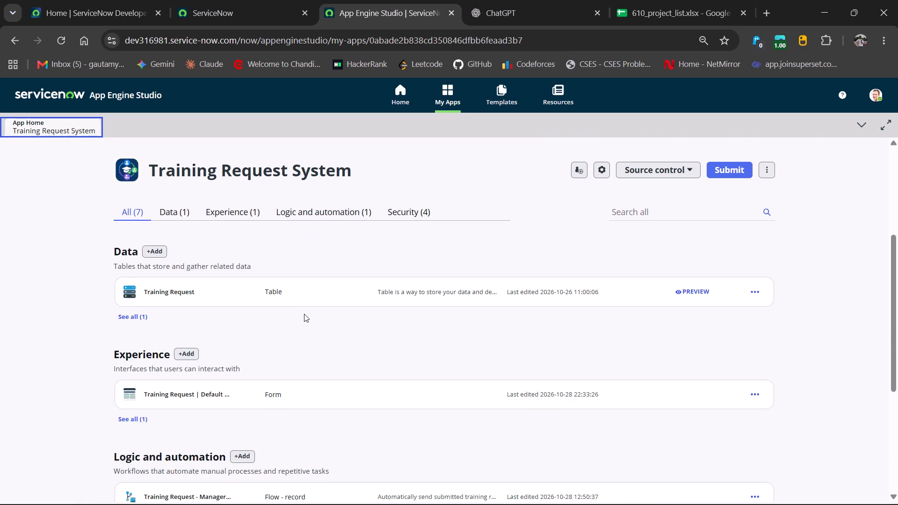
{"action": "scroll", "coordinate": [304, 314], "scroll_direction": "down", "scroll_amount": 3}
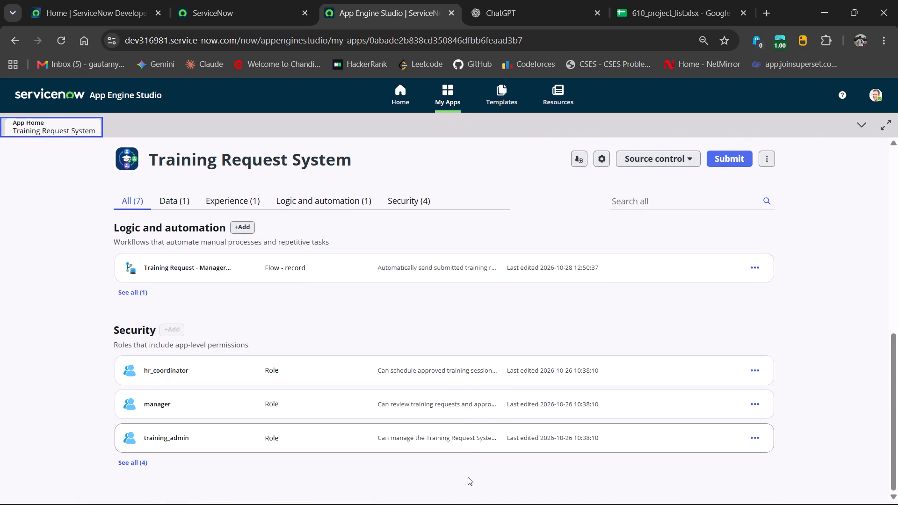
{"action": "scroll", "coordinate": [430, 314], "scroll_direction": "up", "scroll_amount": 2}
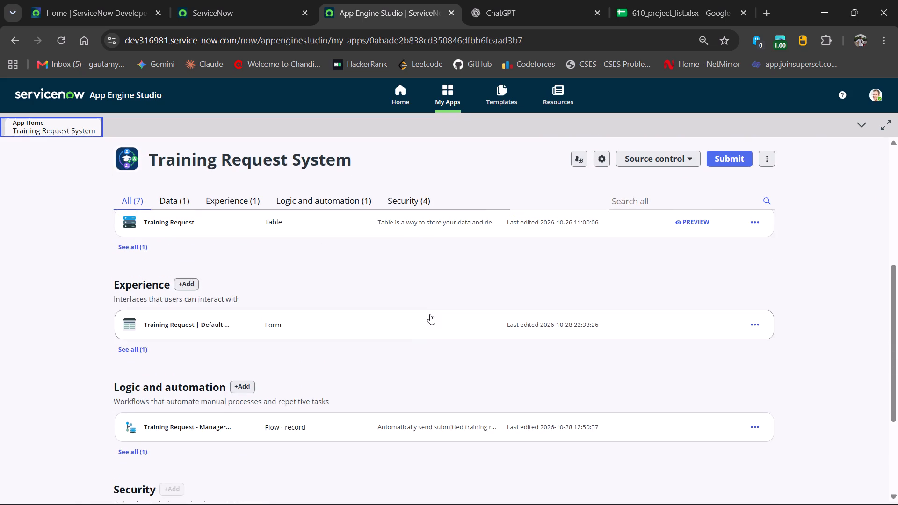
{"action": "scroll", "coordinate": [419, 346], "scroll_direction": "up", "scroll_amount": 2}
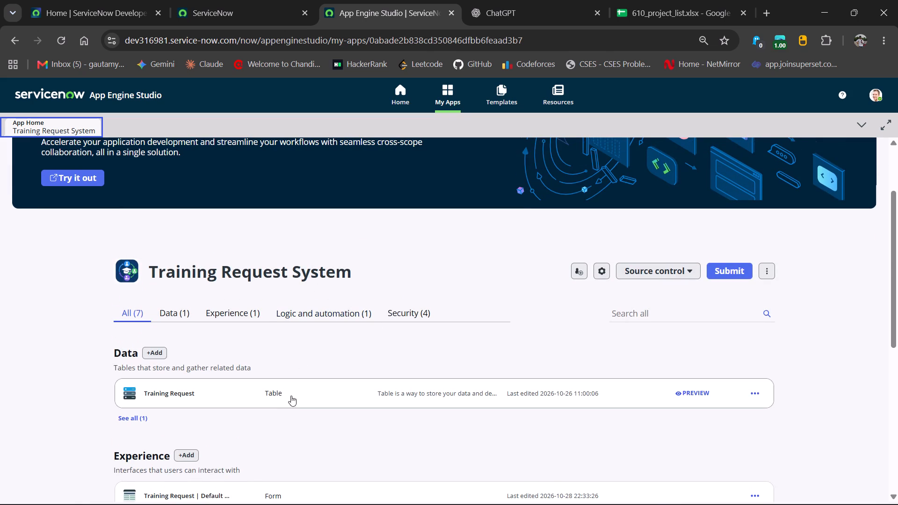
{"action": "left_click", "coordinate": [274, 390]}
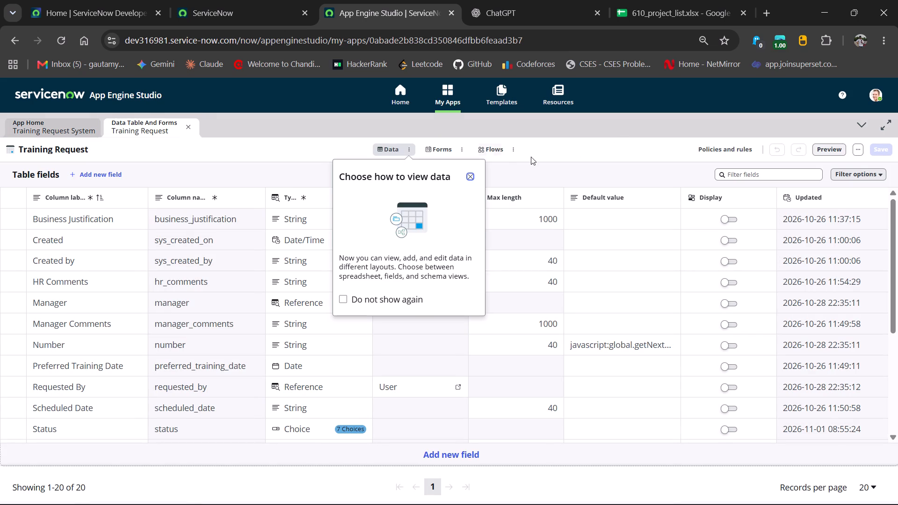
{"action": "left_click", "coordinate": [489, 146]}
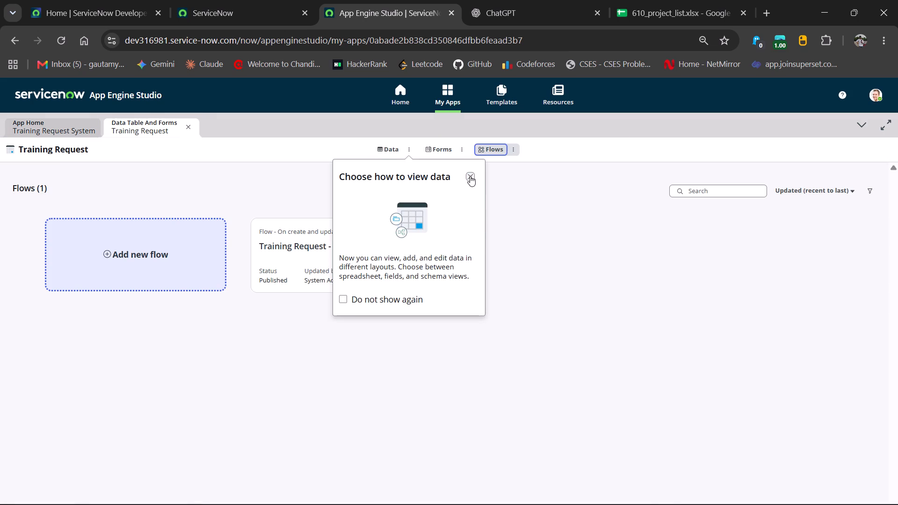
{"action": "left_click", "coordinate": [470, 176]}
{"action": "left_click", "coordinate": [359, 245]}
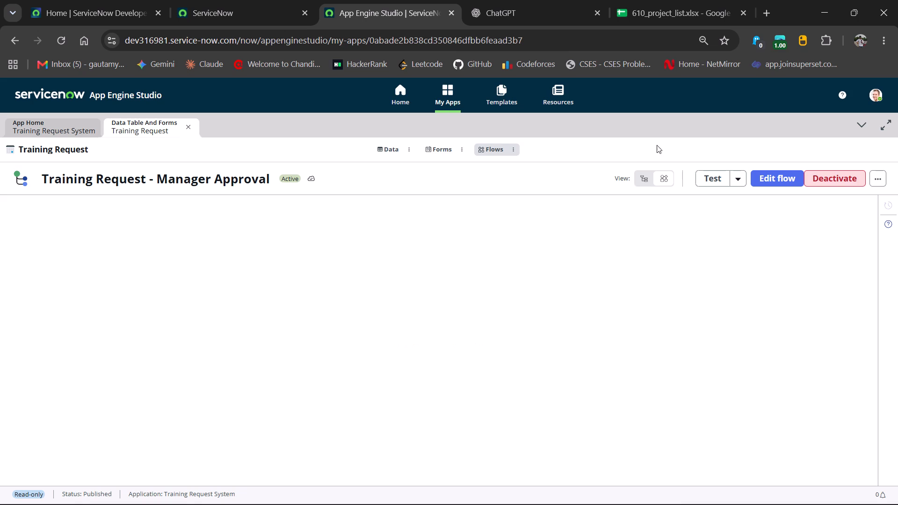
{"action": "scroll", "coordinate": [485, 265], "scroll_direction": "down", "scroll_amount": 1}
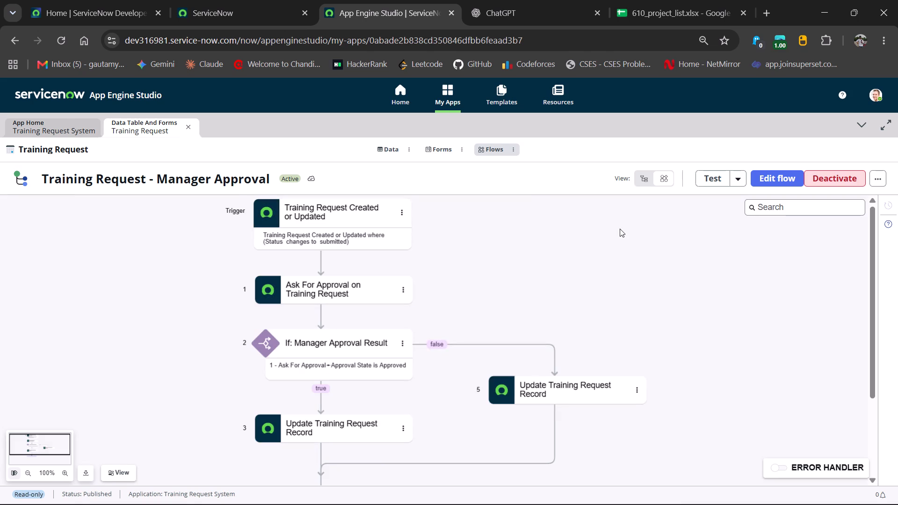
{"action": "left_click", "coordinate": [668, 177]}
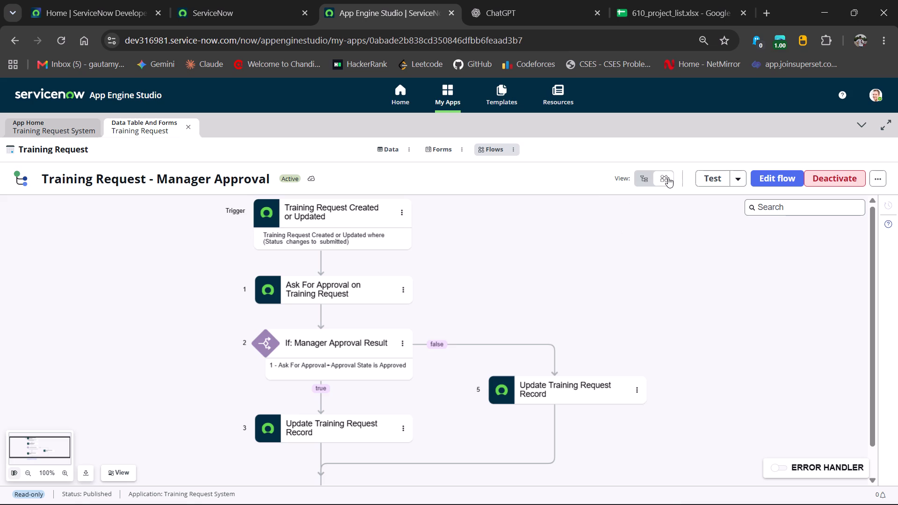
Run a test of the Manager Approval flow on training request record TRN5 and open the flow execution details.
{"action": "left_click", "coordinate": [721, 178]}
{"action": "left_click", "coordinate": [469, 271]}
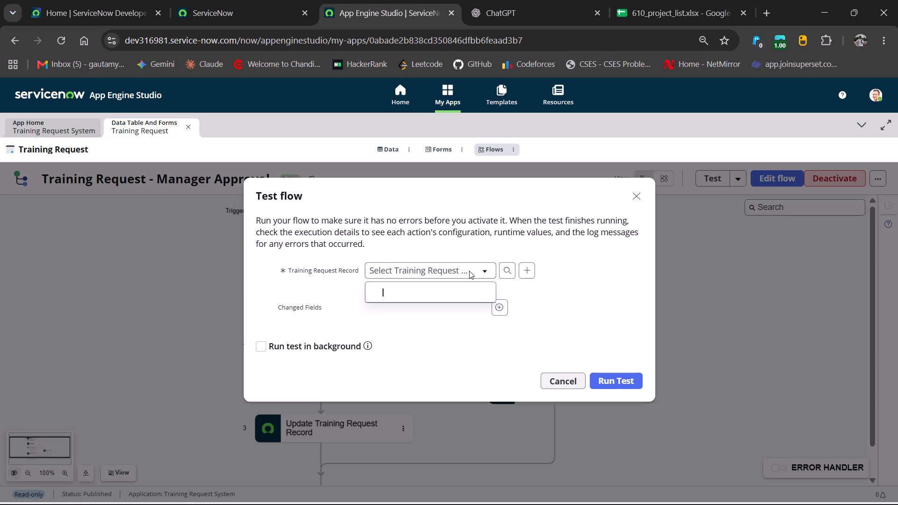
{"action": "scroll", "coordinate": [407, 324], "scroll_direction": "down", "scroll_amount": 1}
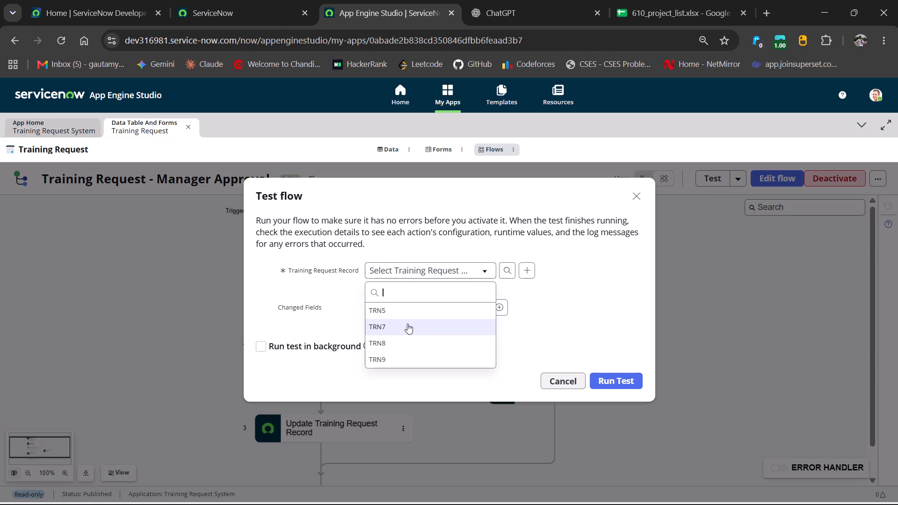
{"action": "scroll", "coordinate": [407, 324], "scroll_direction": "up", "scroll_amount": 1}
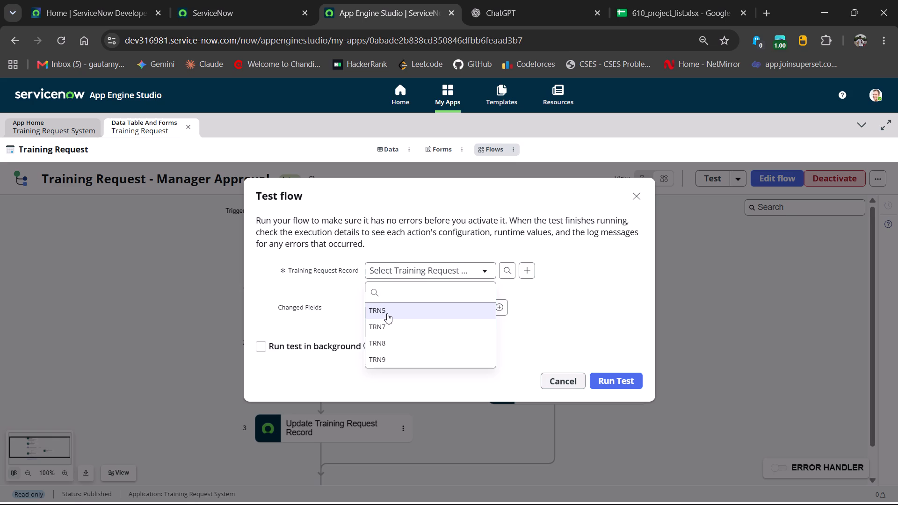
{"action": "left_click", "coordinate": [392, 313]}
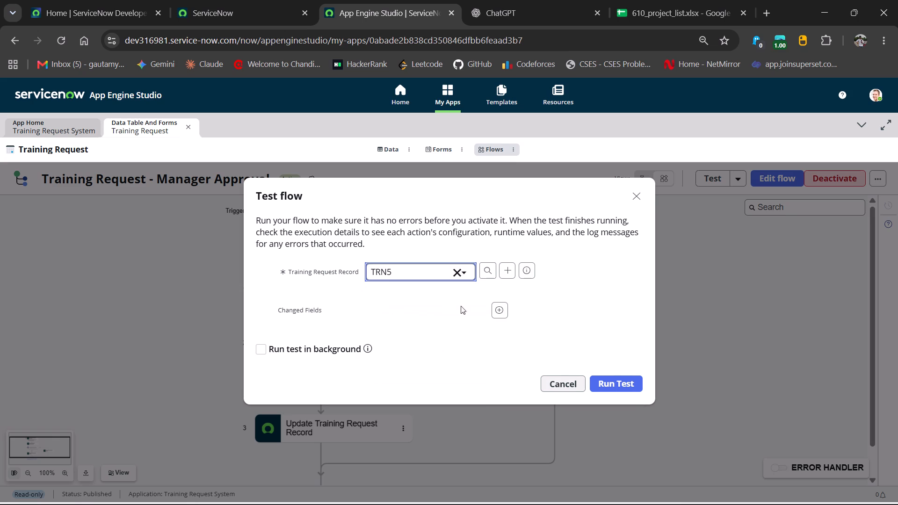
{"action": "left_click", "coordinate": [606, 386]}
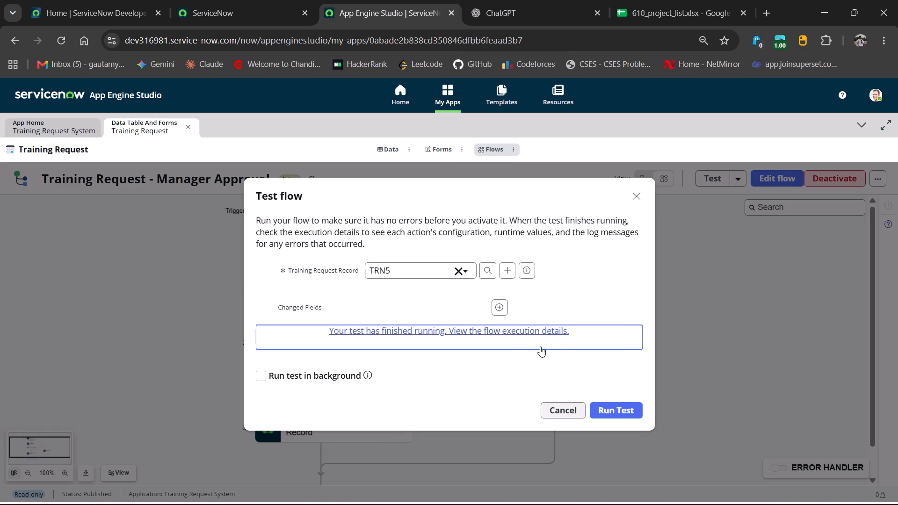
{"action": "left_click", "coordinate": [525, 330]}
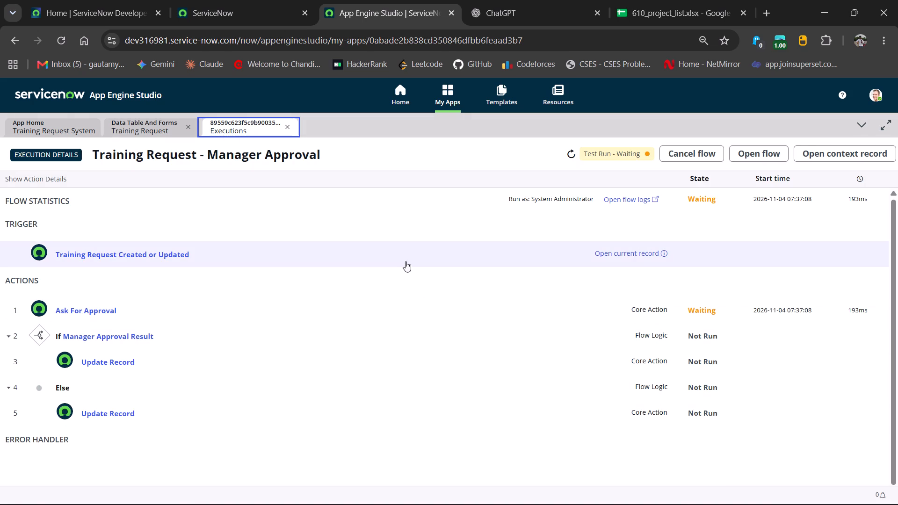
Return to the Training Request table, close the flow test dialog and review the table's fields.
{"action": "left_click", "coordinate": [141, 128]}
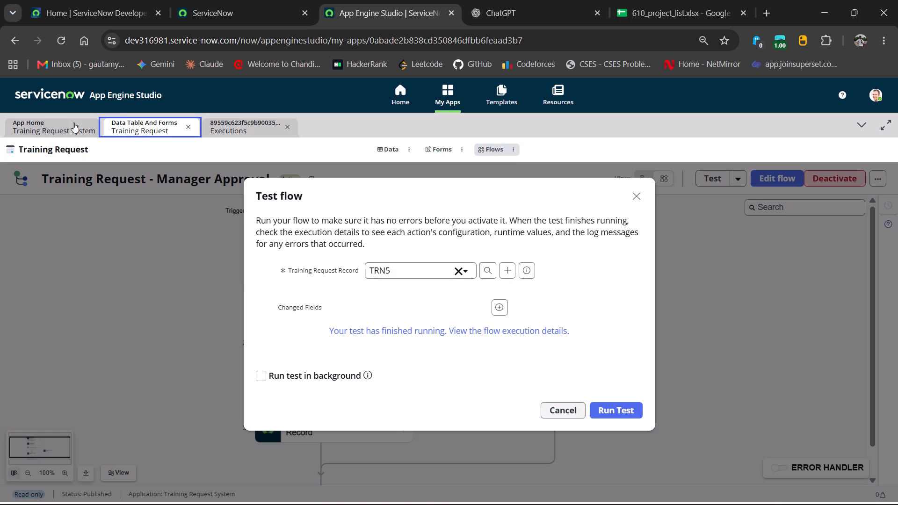
{"action": "left_click", "coordinate": [632, 197]}
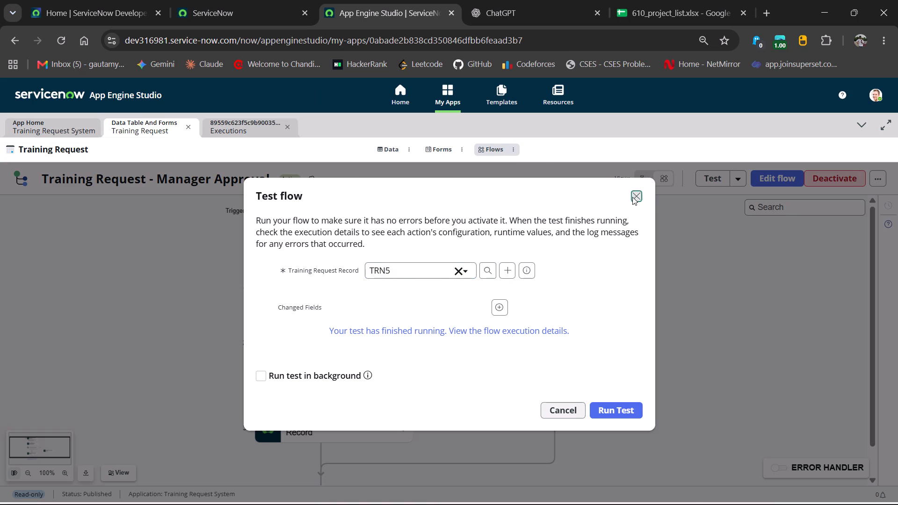
{"action": "left_click", "coordinate": [392, 145]}
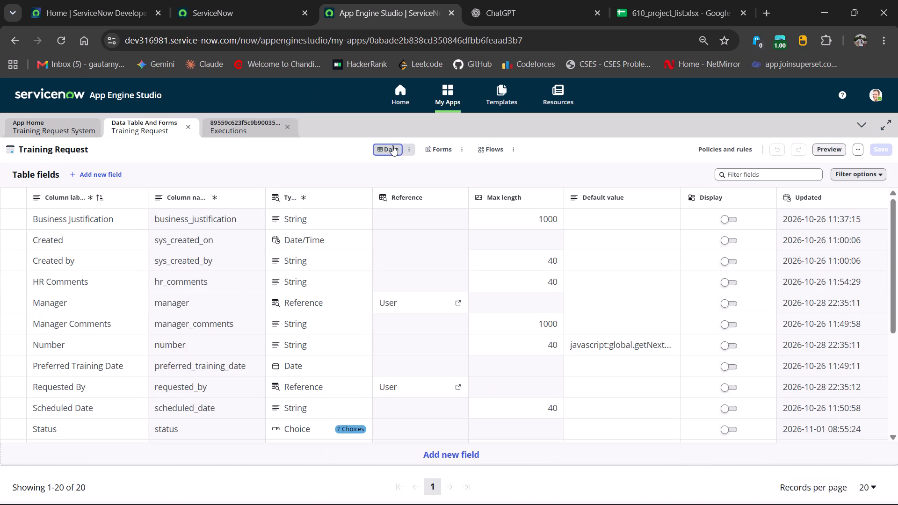
{"action": "scroll", "coordinate": [107, 287], "scroll_direction": "up", "scroll_amount": 1}
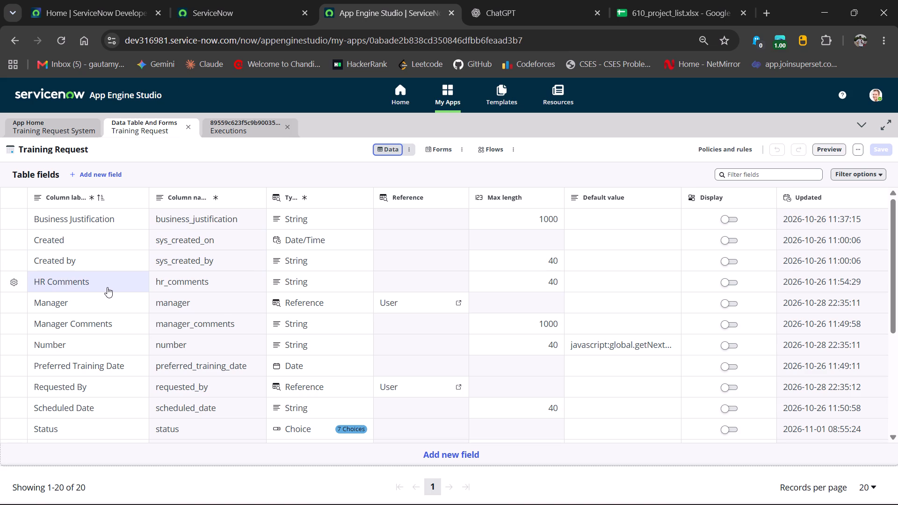
{"action": "scroll", "coordinate": [107, 287], "scroll_direction": "down", "scroll_amount": 1}
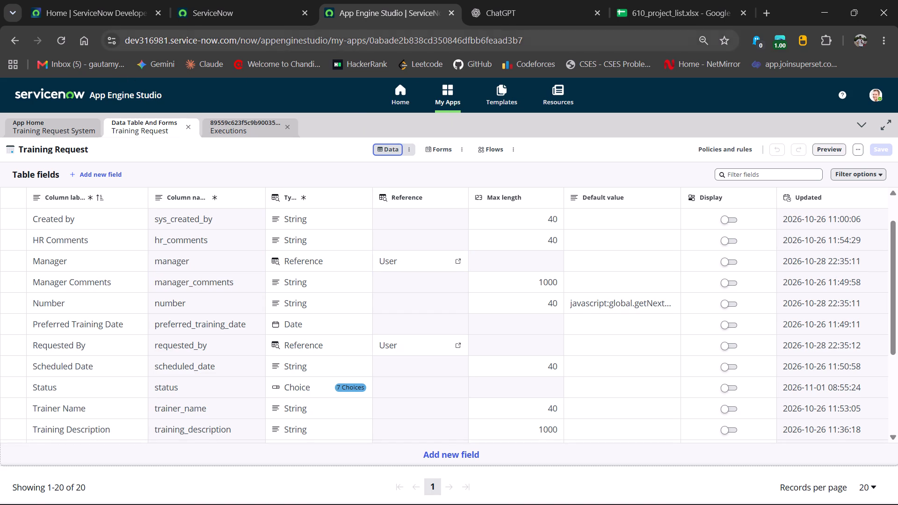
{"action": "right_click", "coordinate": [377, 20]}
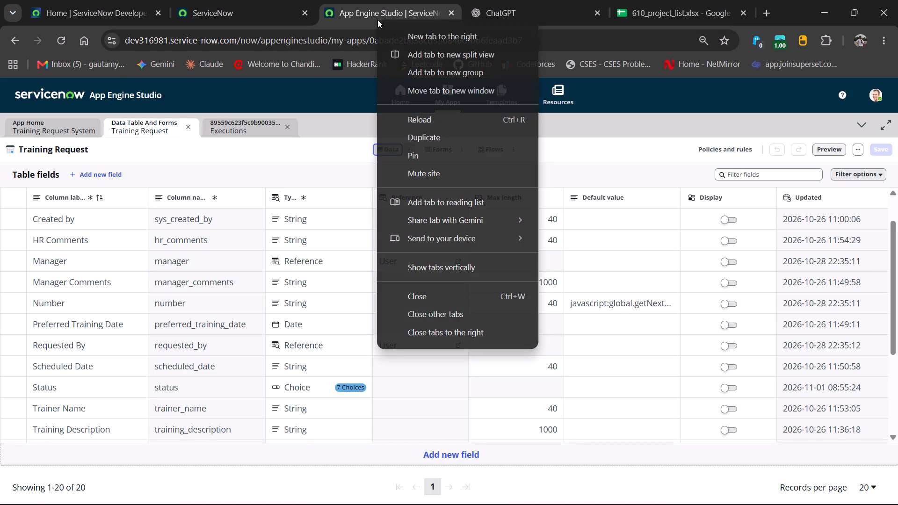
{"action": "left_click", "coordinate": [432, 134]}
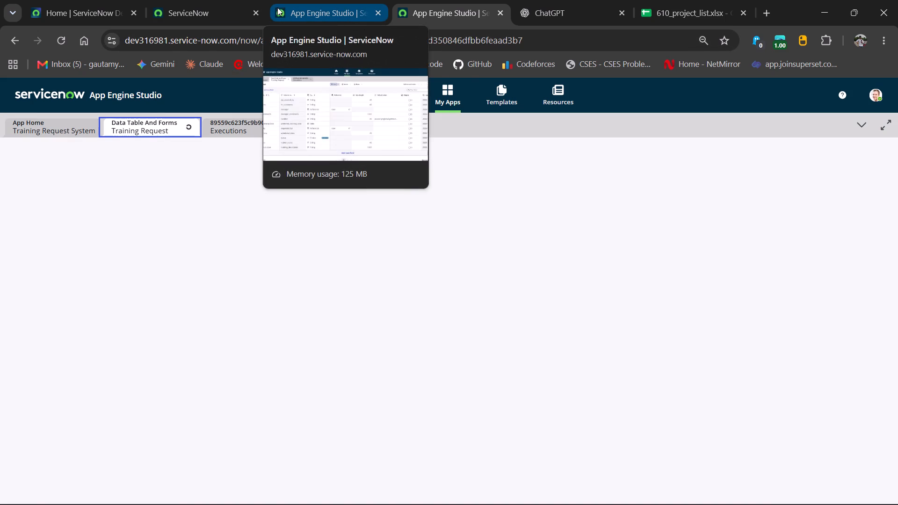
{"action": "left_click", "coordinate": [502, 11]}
{"action": "left_click", "coordinate": [203, 12]}
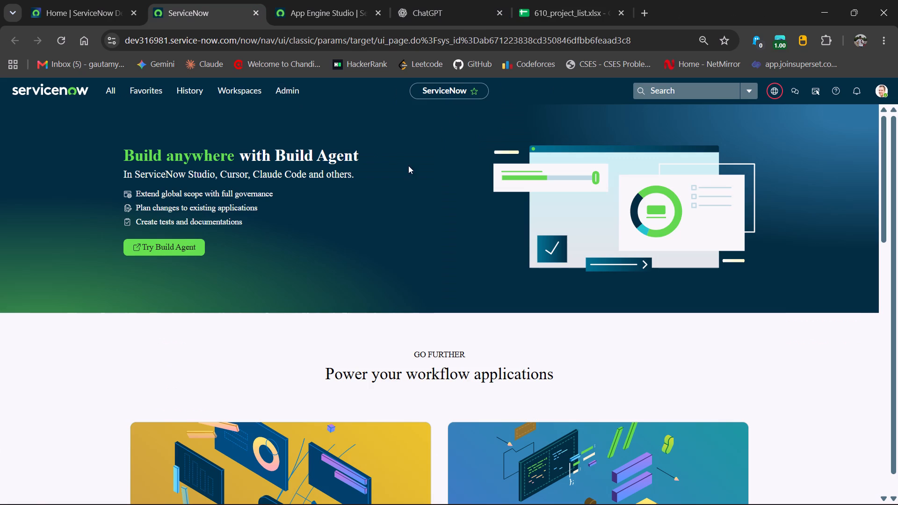
{"action": "left_click", "coordinate": [121, 1]}
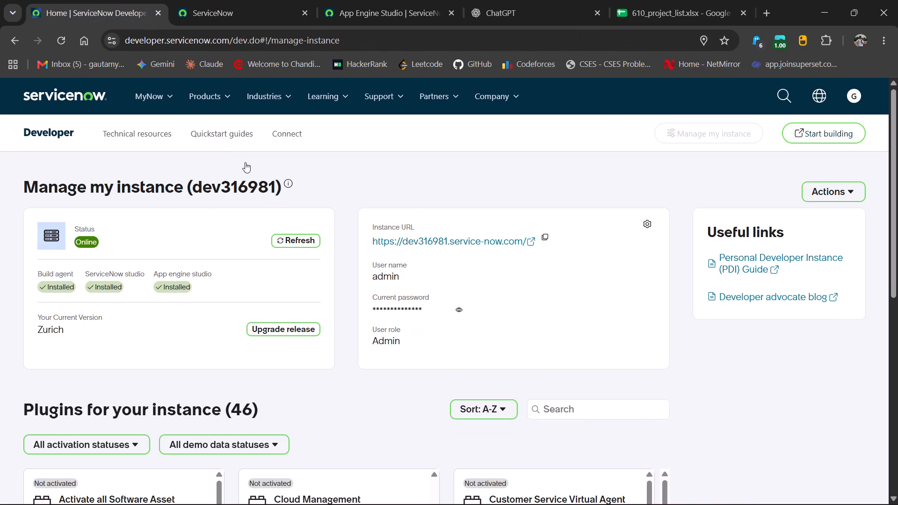
{"action": "left_click", "coordinate": [513, 243]}
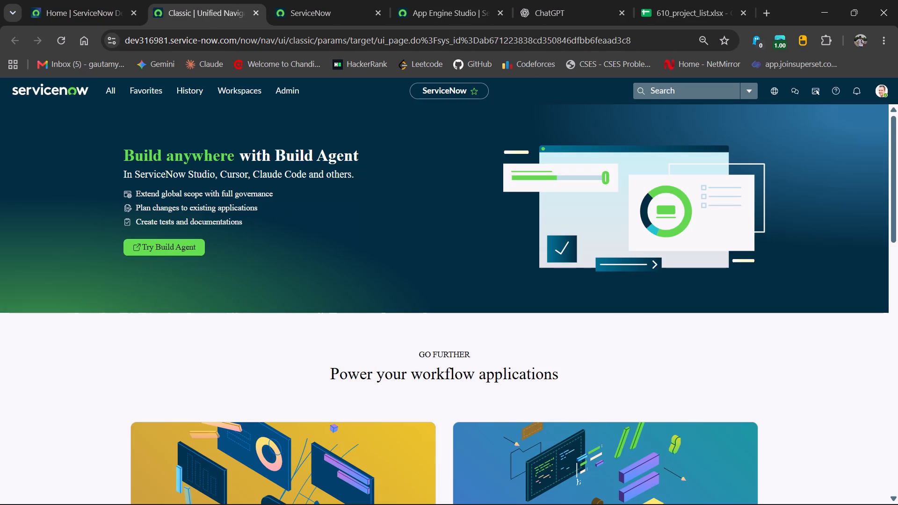
Find My Approvals in the instance navigator by filtering for appr, open the requested approval for TRN5 and approve it.
{"action": "left_click", "coordinate": [111, 96]}
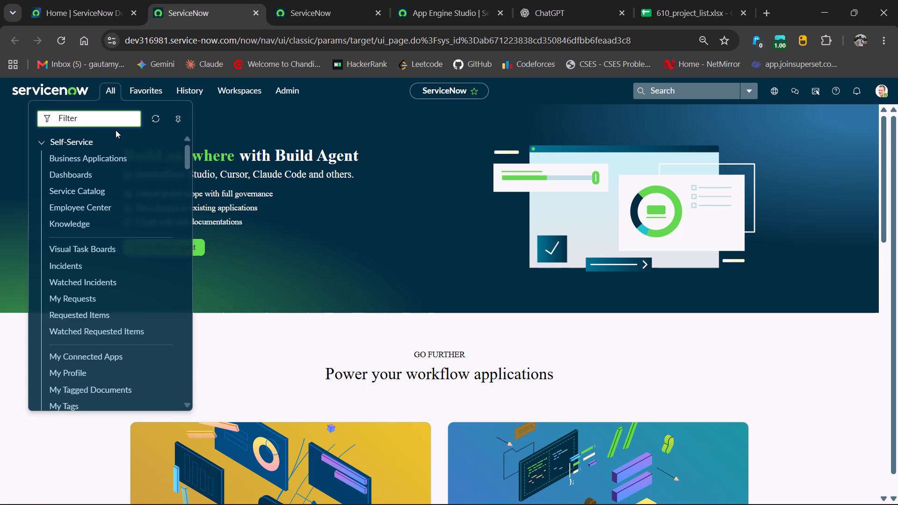
{"action": "type", "text": "appr"}
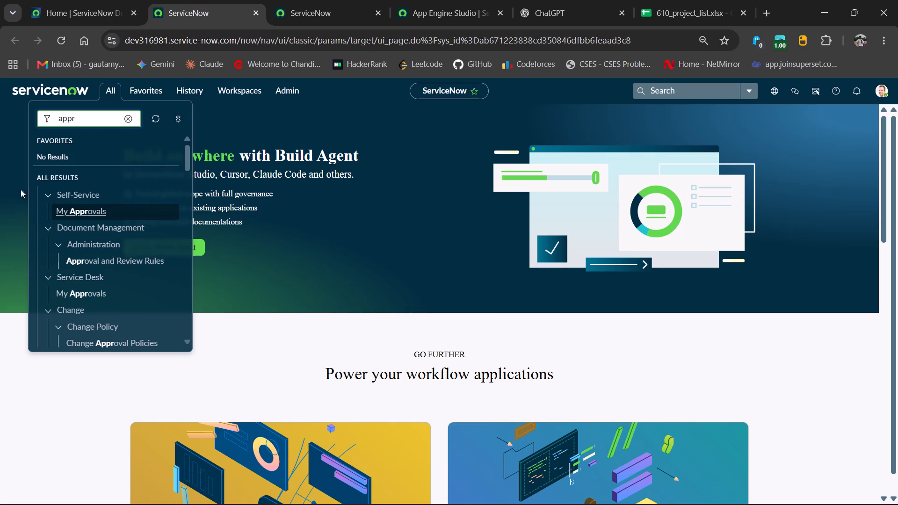
{"action": "left_click", "coordinate": [73, 216]}
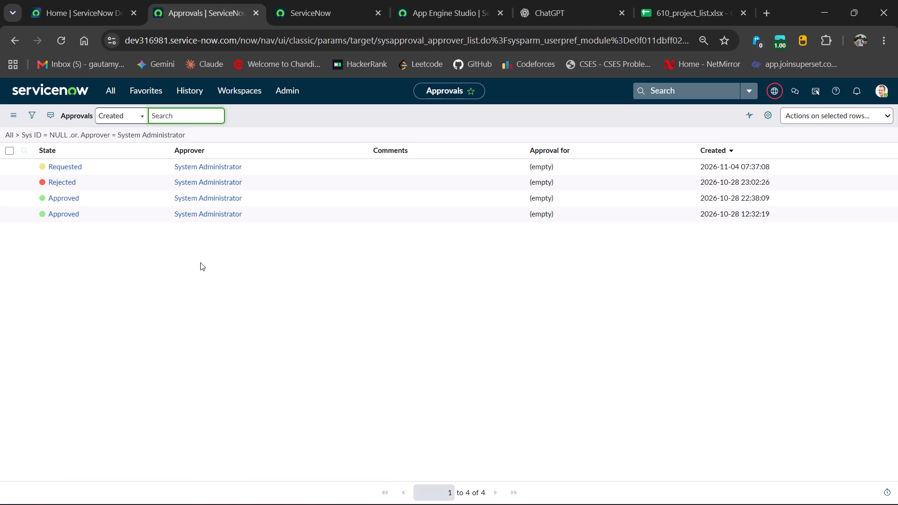
{"action": "left_click", "coordinate": [65, 166]}
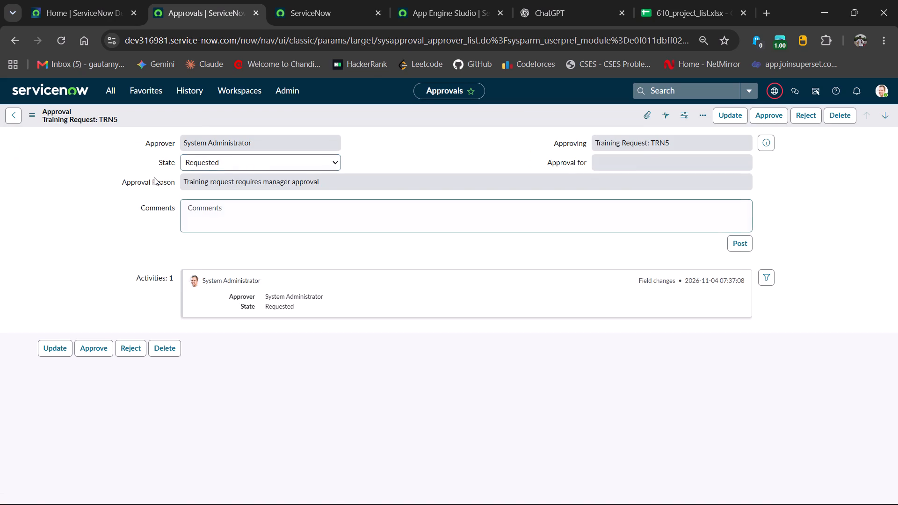
{"action": "left_click", "coordinate": [91, 349]}
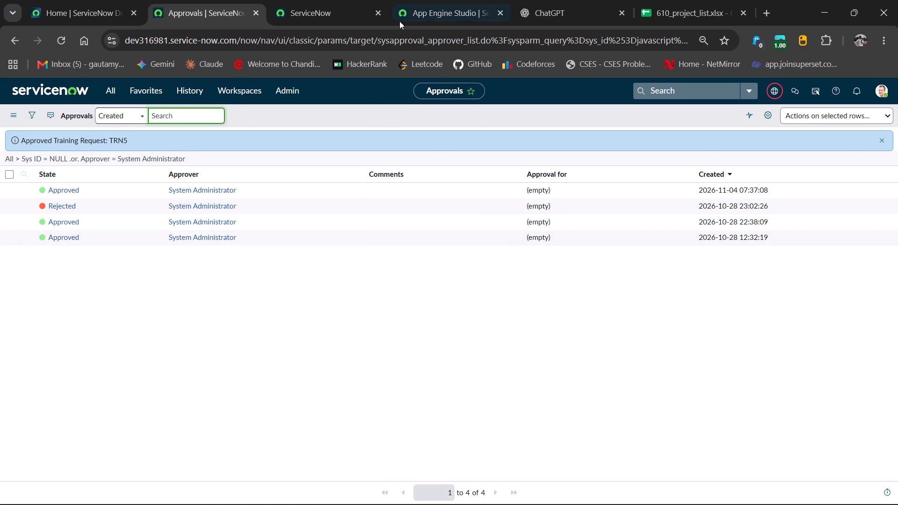
Switch to App Engine Studio and refresh the execution details of the TRN5 test run.
{"action": "left_click", "coordinate": [424, 0]}
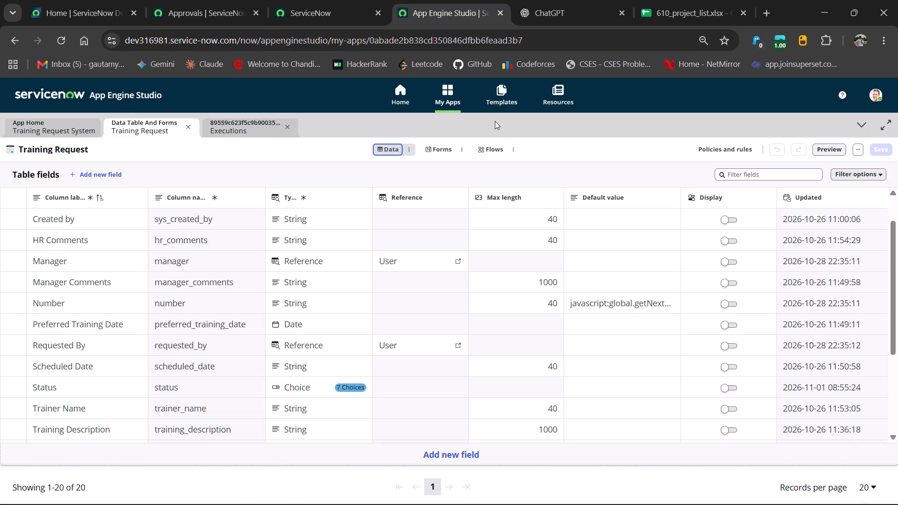
{"action": "left_click", "coordinate": [249, 131]}
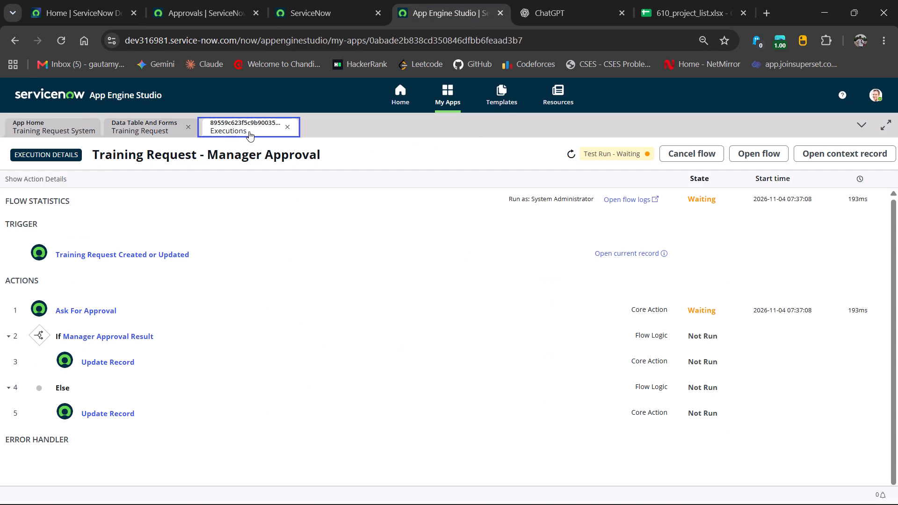
{"action": "left_click", "coordinate": [563, 155]}
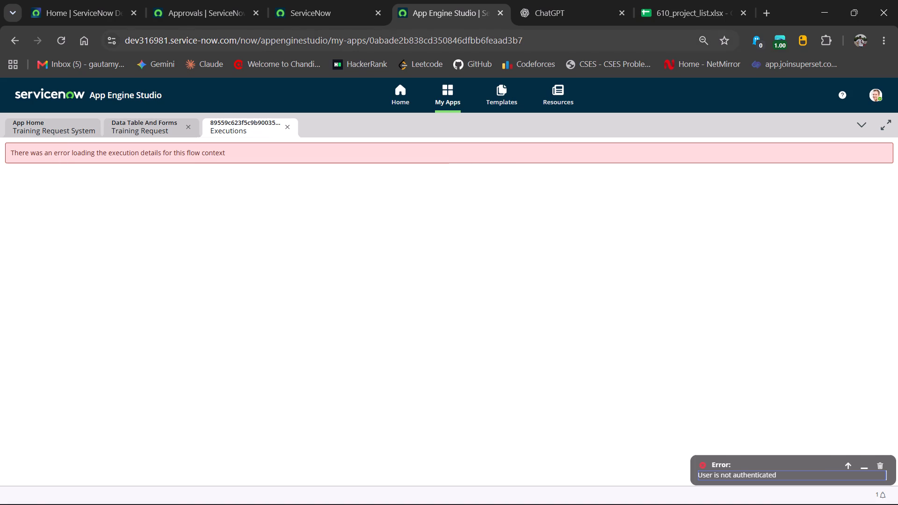
{"action": "left_click", "coordinate": [453, 9]}
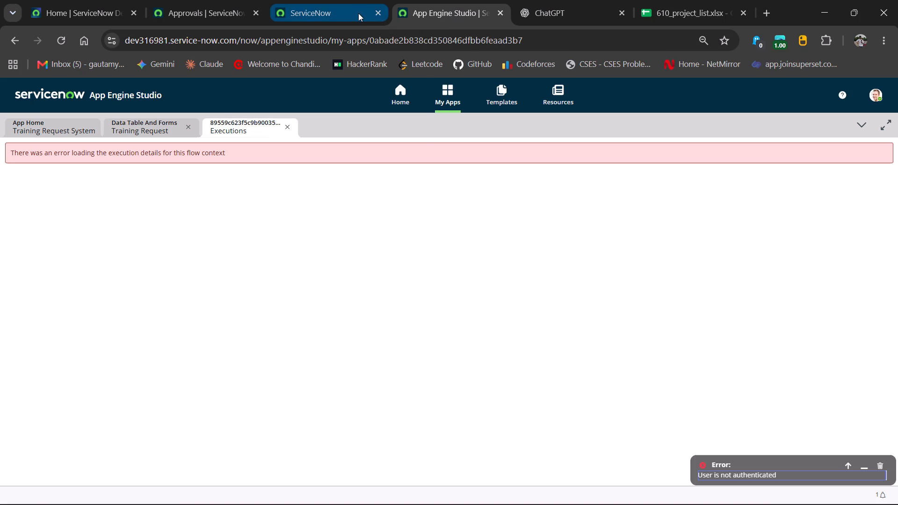
{"action": "left_click", "coordinate": [175, 162]}
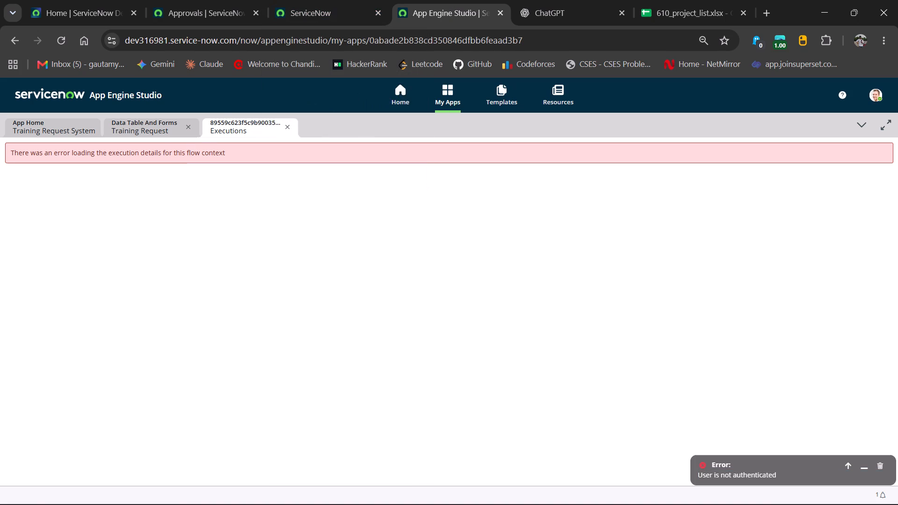
From the Training Request table's flows, test the Manager Approval flow on record TRN7, open its execution details and close the earlier execution.
{"action": "left_click", "coordinate": [162, 124]}
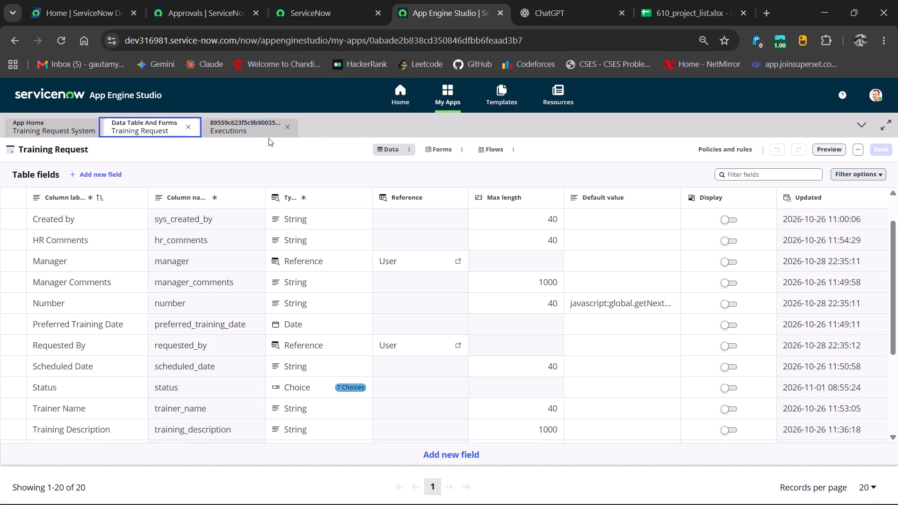
{"action": "left_click", "coordinate": [361, 0]}
{"action": "left_click", "coordinate": [217, 2]}
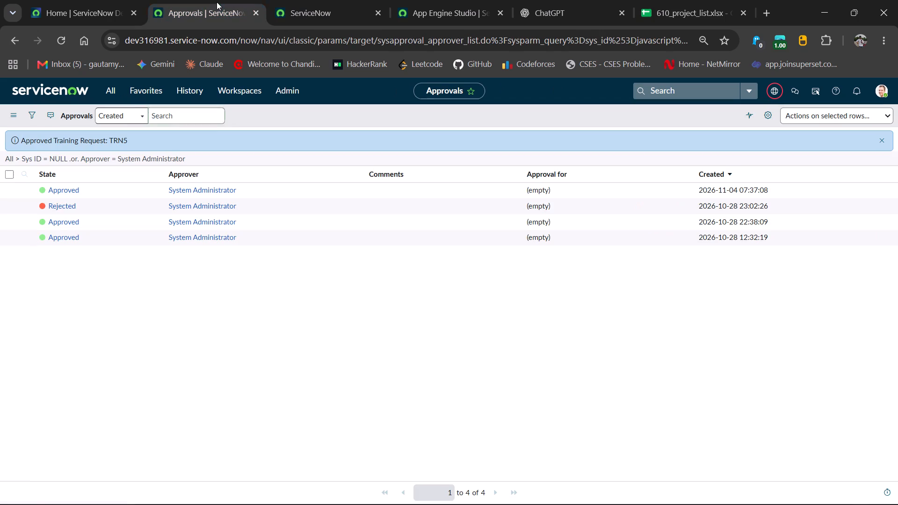
{"action": "left_click", "coordinate": [331, 10]}
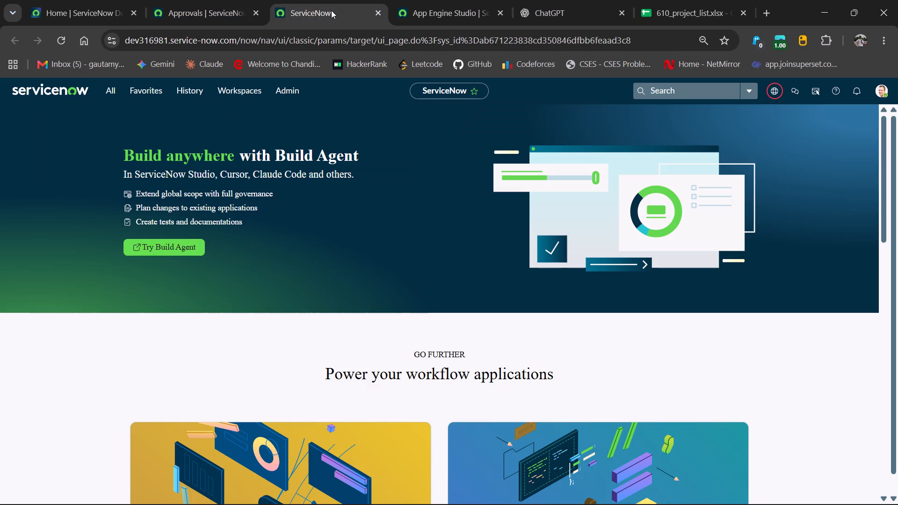
{"action": "left_click", "coordinate": [431, 13]}
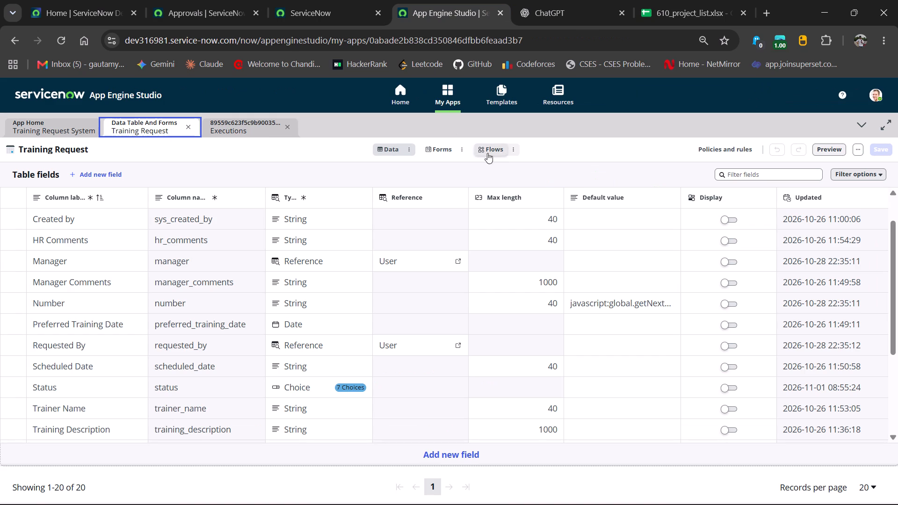
{"action": "left_click", "coordinate": [496, 143]}
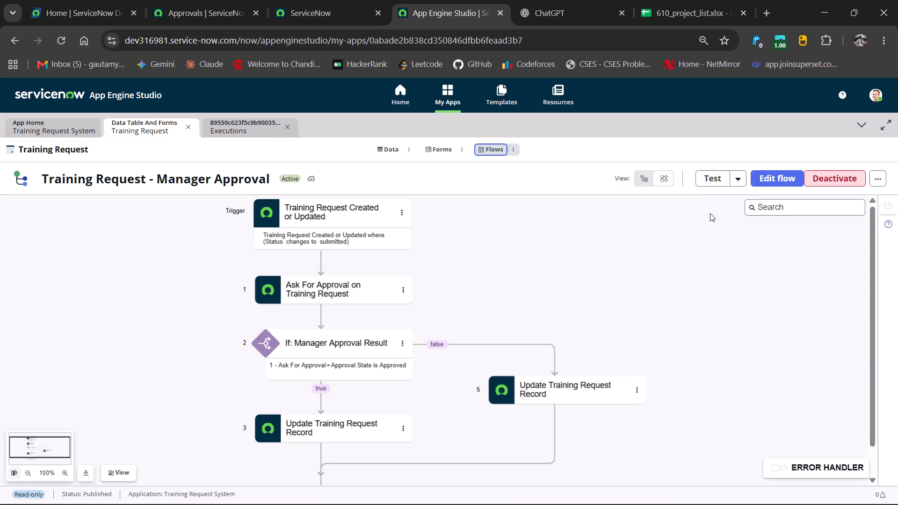
{"action": "left_click", "coordinate": [723, 184]}
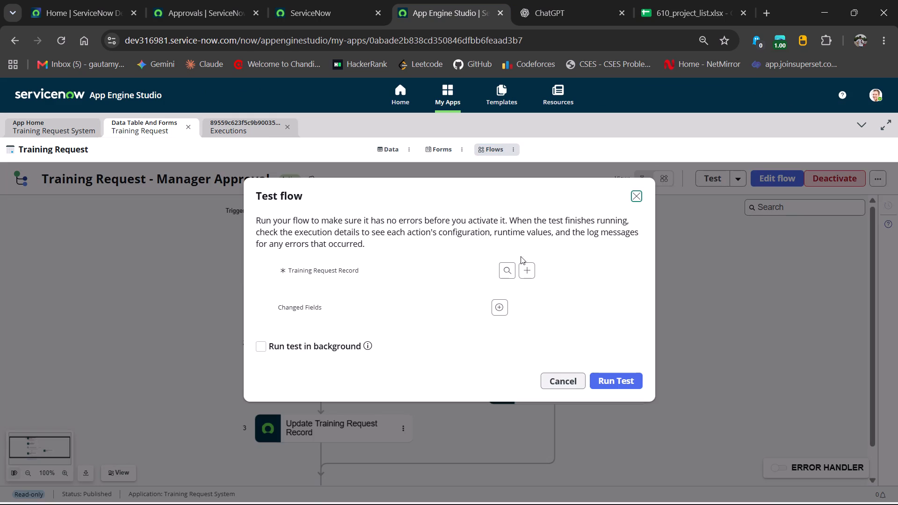
{"action": "left_click", "coordinate": [472, 276]}
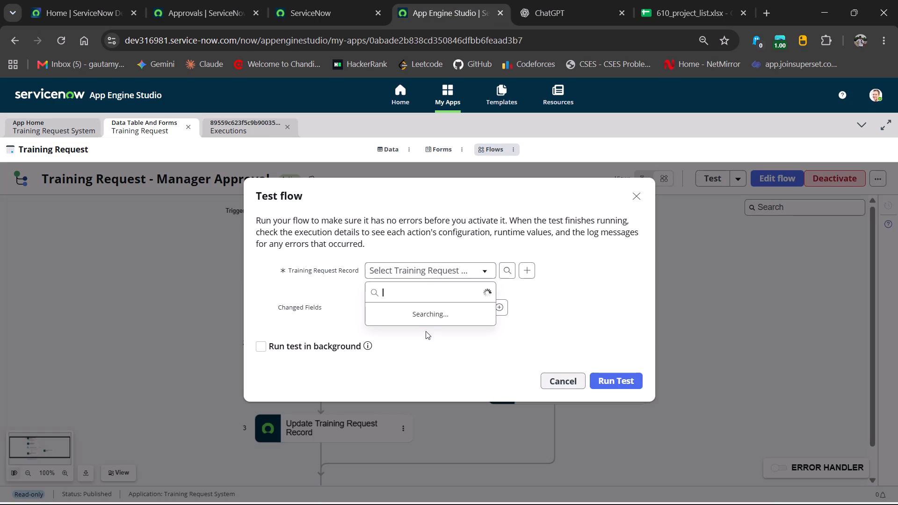
{"action": "left_click", "coordinate": [390, 323]}
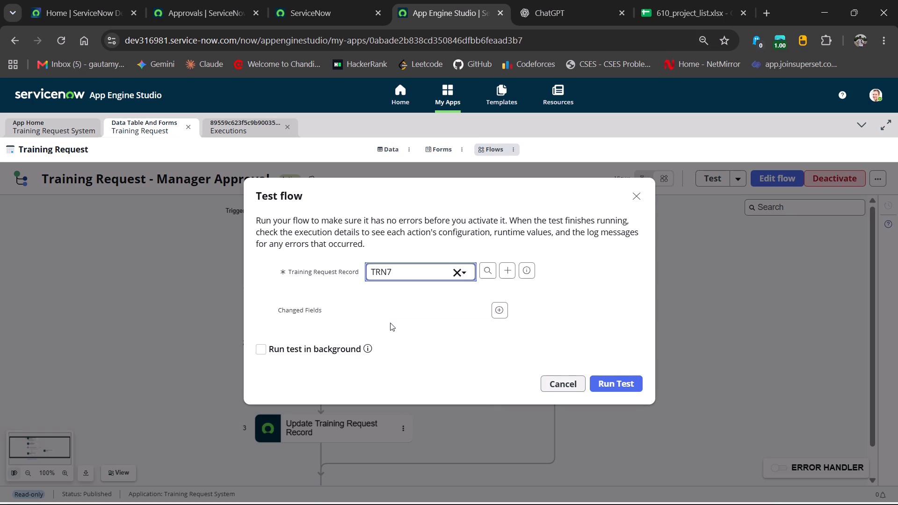
{"action": "left_click", "coordinate": [620, 382]}
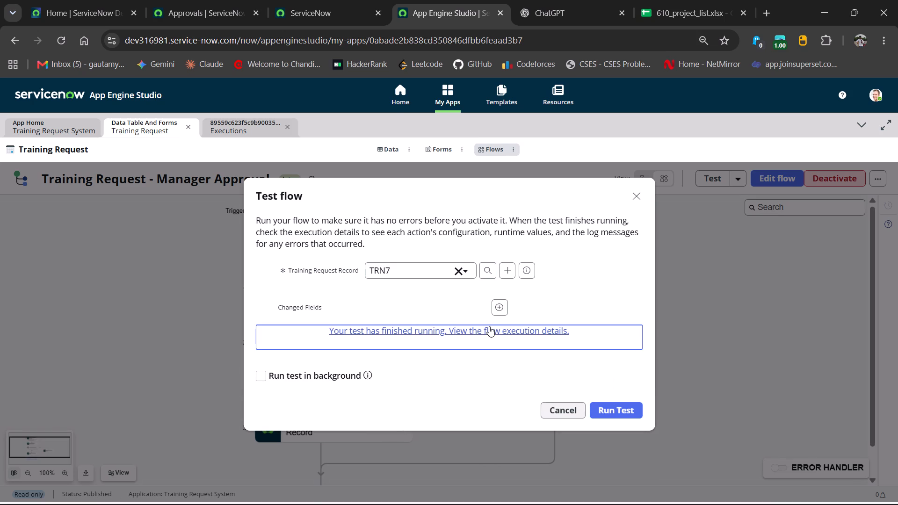
{"action": "left_click", "coordinate": [489, 326]}
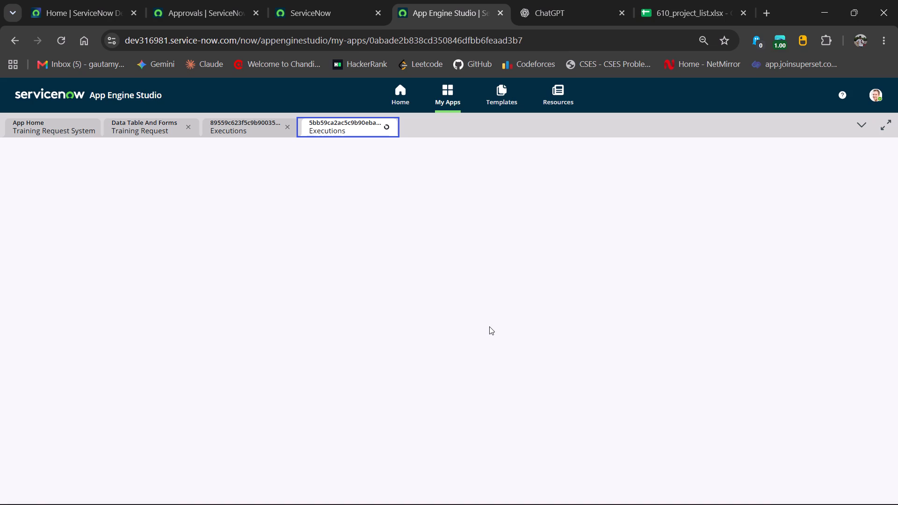
{"action": "left_click", "coordinate": [288, 129]}
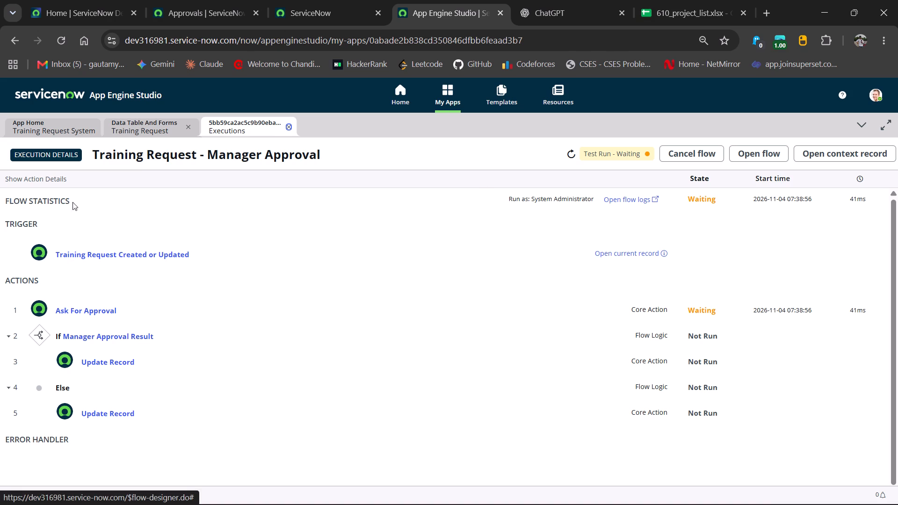
Reload the instance's approvals list, open the new requested approval for TRN7 and approve it.
{"action": "left_click", "coordinate": [174, 2]}
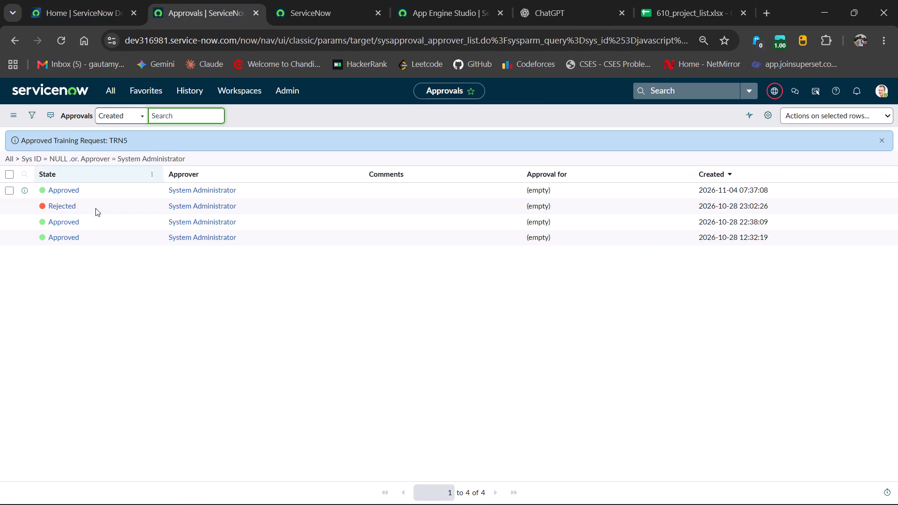
{"action": "left_click", "coordinate": [62, 36]}
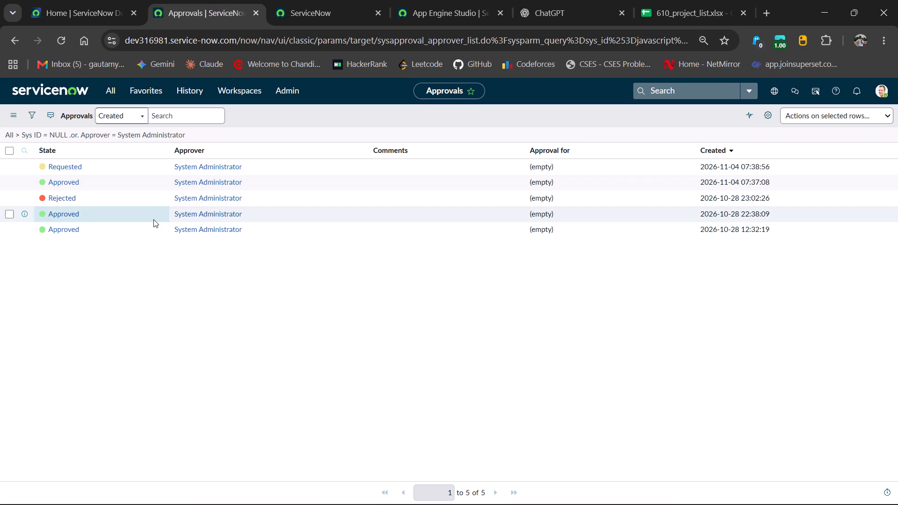
{"action": "left_click", "coordinate": [75, 166]}
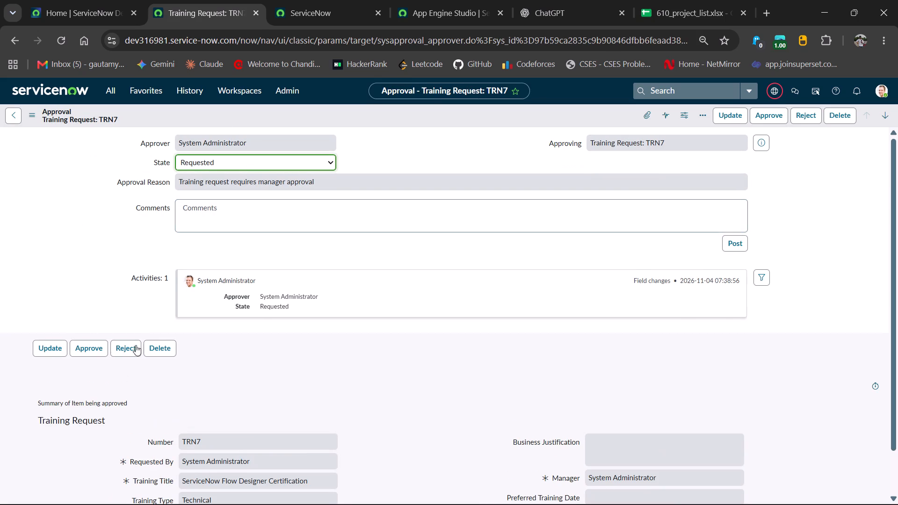
{"action": "left_click", "coordinate": [93, 345]}
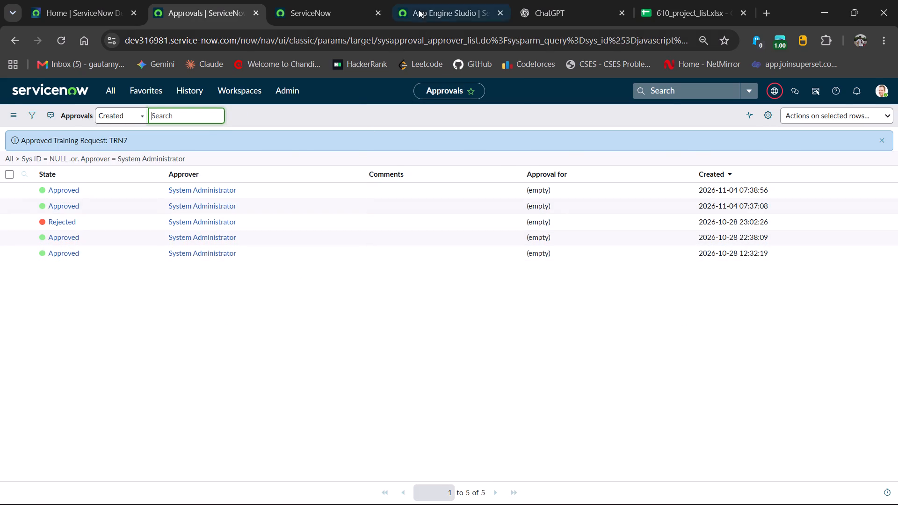
Return to App Engine Studio and refresh the execution details of the TRN7 test run.
{"action": "left_click", "coordinate": [415, 0]}
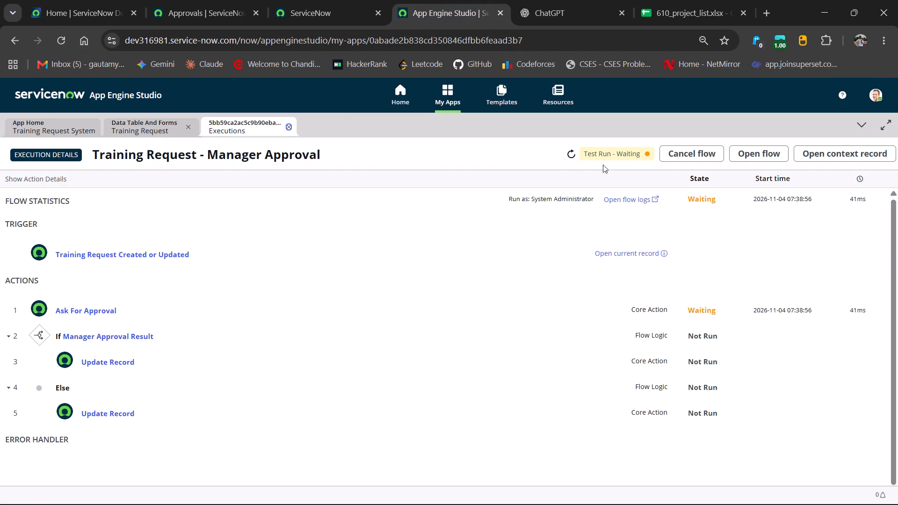
{"action": "left_click", "coordinate": [565, 154]}
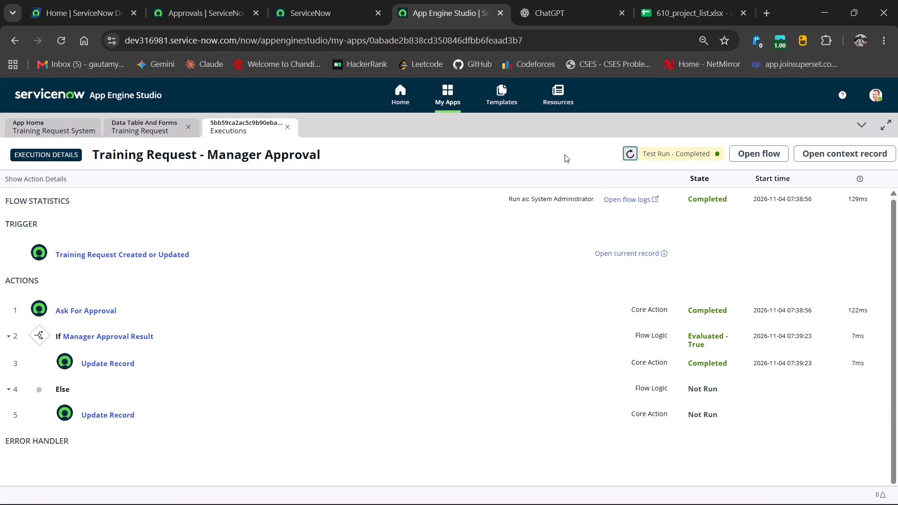
{"action": "key", "text": "Print"}
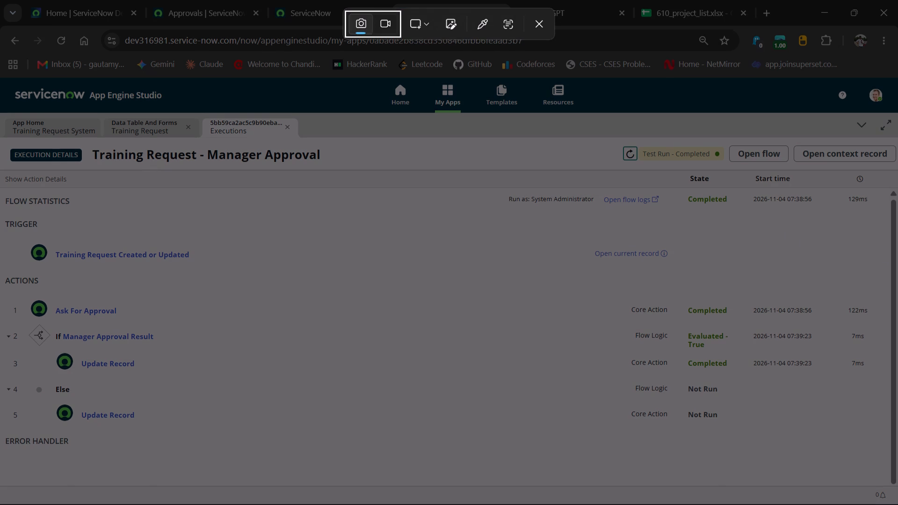
{"action": "left_click", "coordinate": [546, 29]}
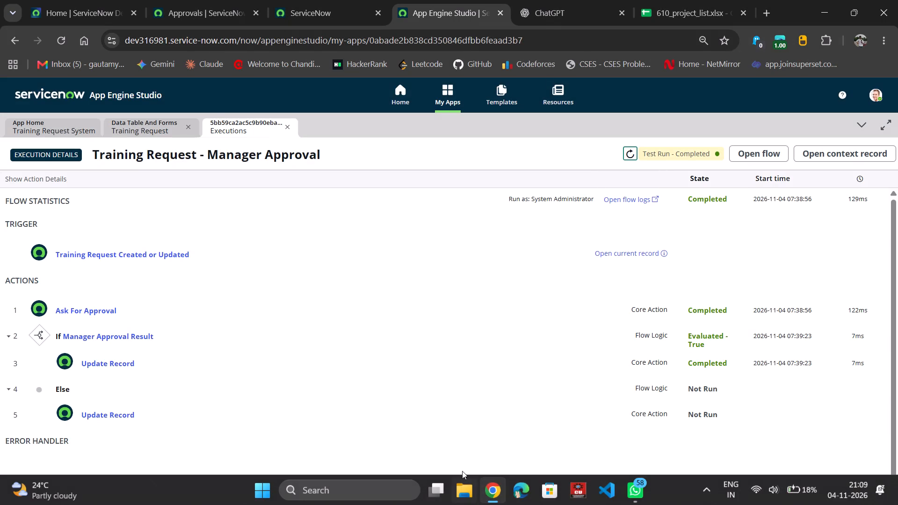
{"action": "left_click", "coordinate": [457, 500]}
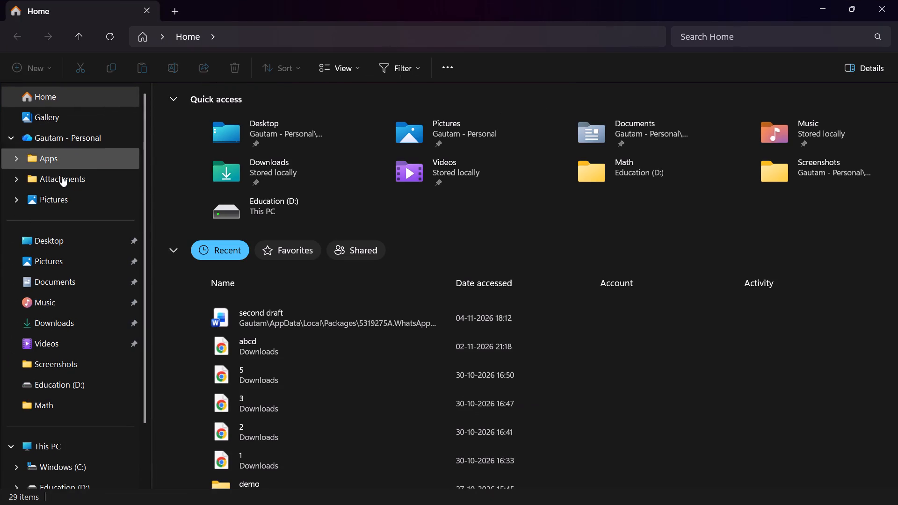
{"action": "left_click", "coordinate": [60, 365]}
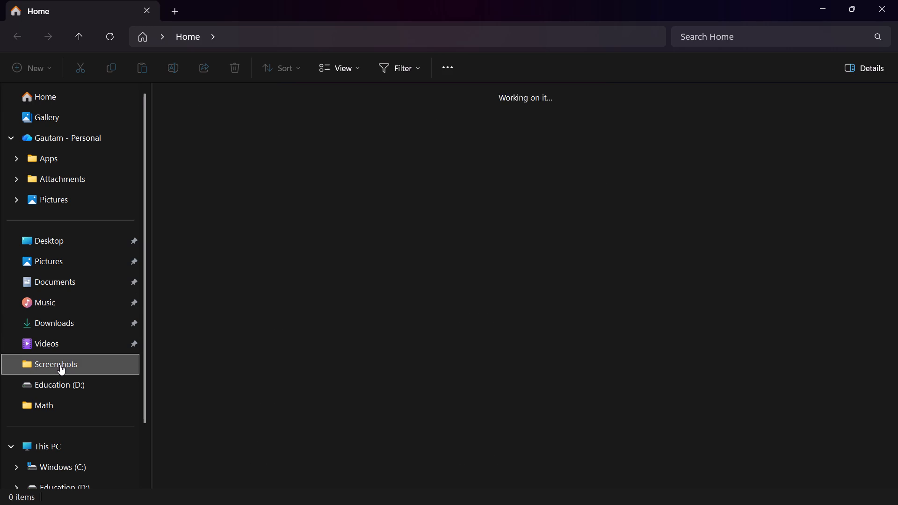
{"action": "scroll", "coordinate": [326, 234], "scroll_direction": "down", "scroll_amount": 20}
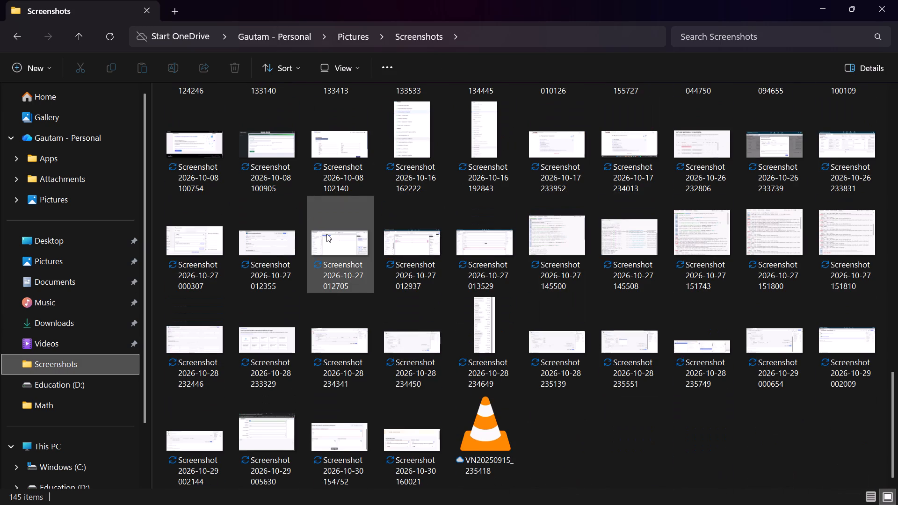
{"action": "left_click_drag", "start_coordinate": [603, 464], "coordinate": [94, 279]}
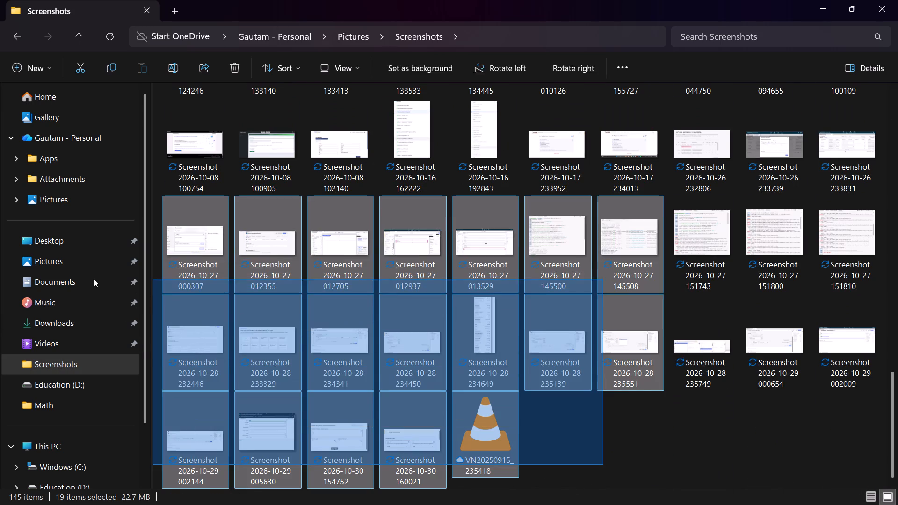
{"action": "left_click_drag", "start_coordinate": [94, 279], "coordinate": [608, 461]}
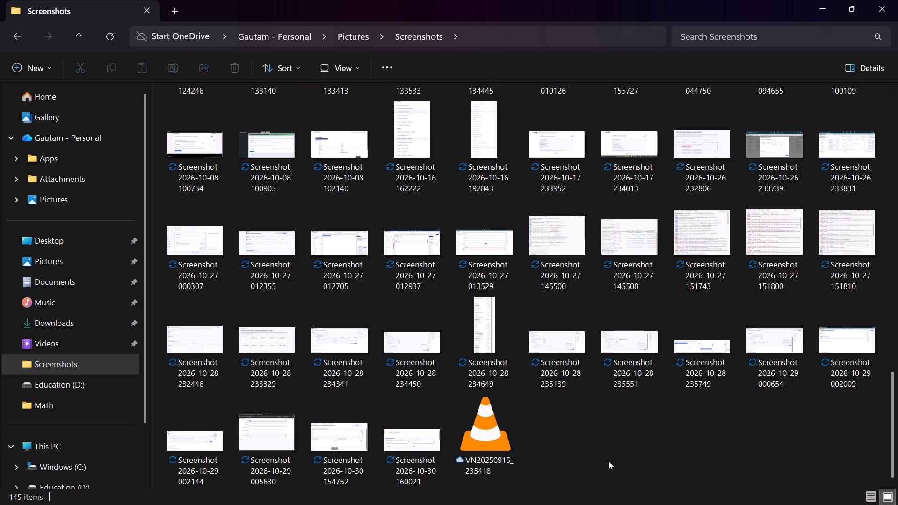
{"action": "double_click", "coordinate": [435, 454]}
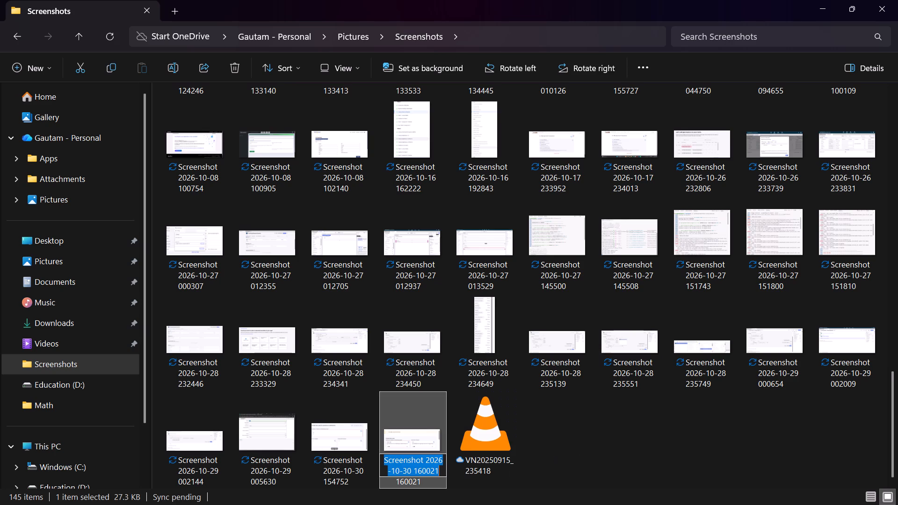
{"action": "double_click", "coordinate": [425, 434]}
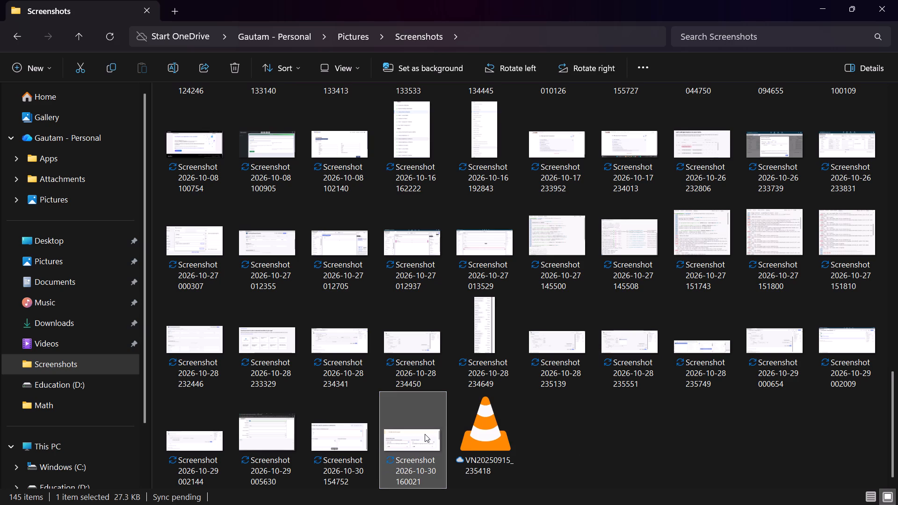
{"action": "double_click", "coordinate": [425, 434]}
Delete the 17 files in the first six columns of the Screenshots folder's last three rows, including VN20250915_235418.
{"action": "left_click_drag", "start_coordinate": [577, 482], "coordinate": [191, 334]}
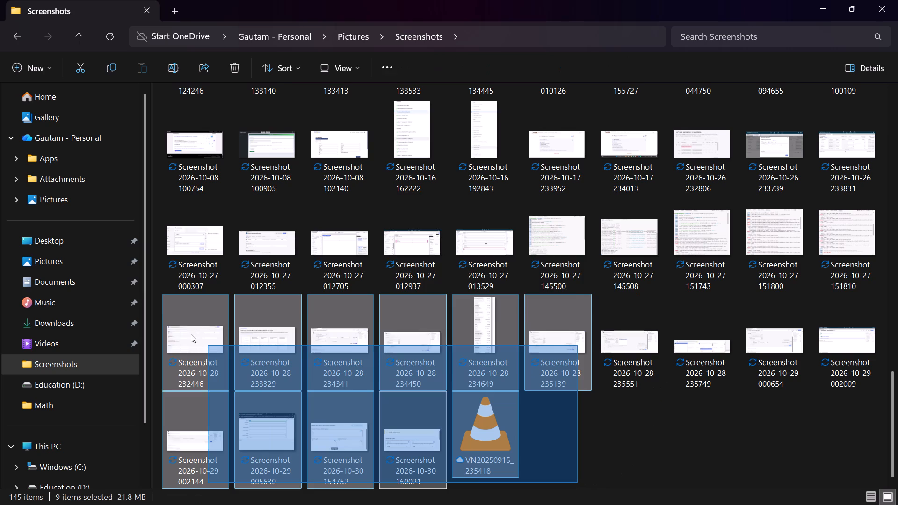
{"action": "left_click_drag", "start_coordinate": [191, 334], "coordinate": [138, 264]}
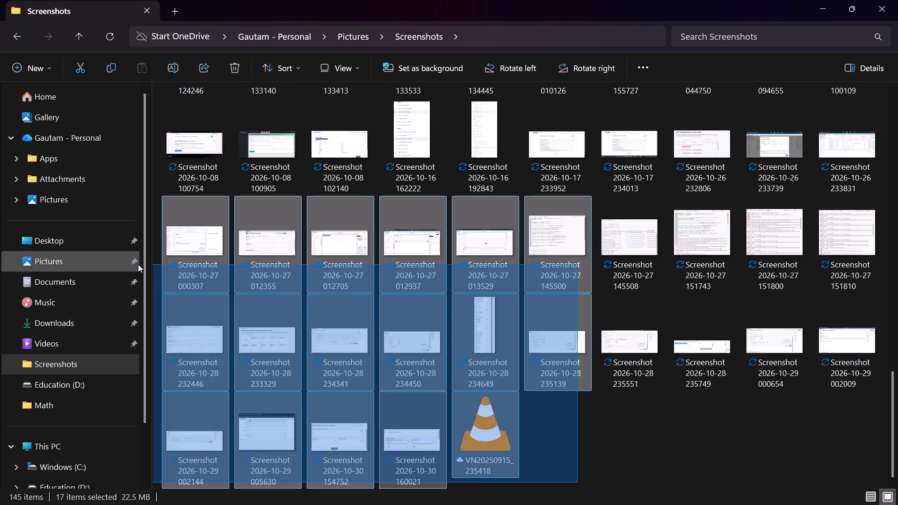
{"action": "key", "text": "Delete"}
{"action": "scroll", "coordinate": [516, 361], "scroll_direction": "down", "scroll_amount": 8}
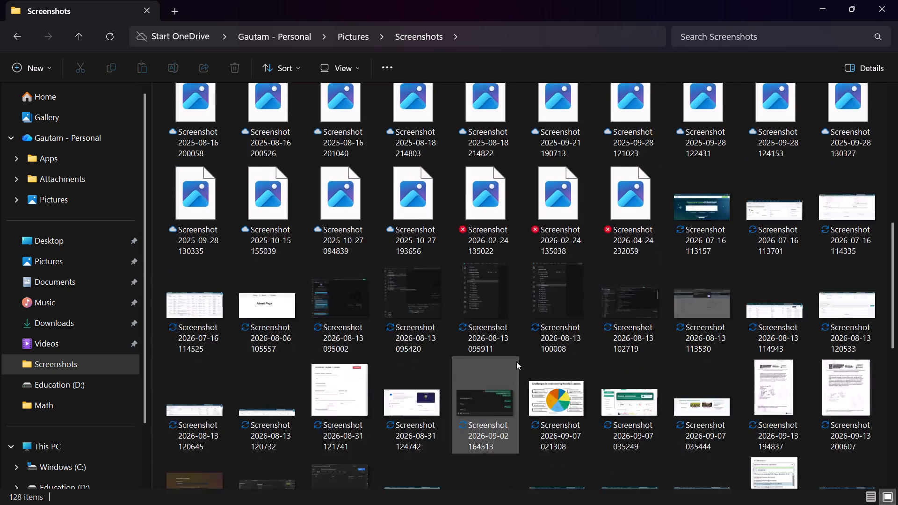
{"action": "scroll", "coordinate": [516, 361], "scroll_direction": "down", "scroll_amount": 5}
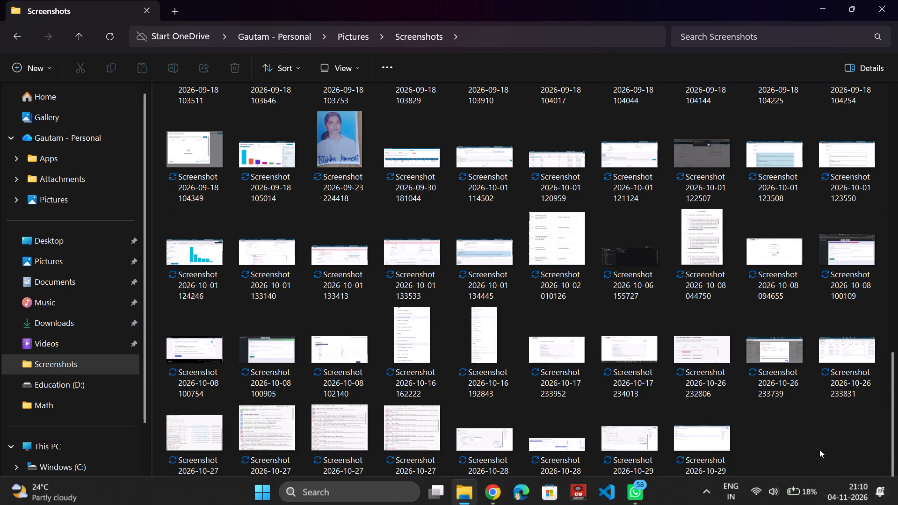
{"action": "left_click_drag", "start_coordinate": [819, 450], "coordinate": [164, 343]}
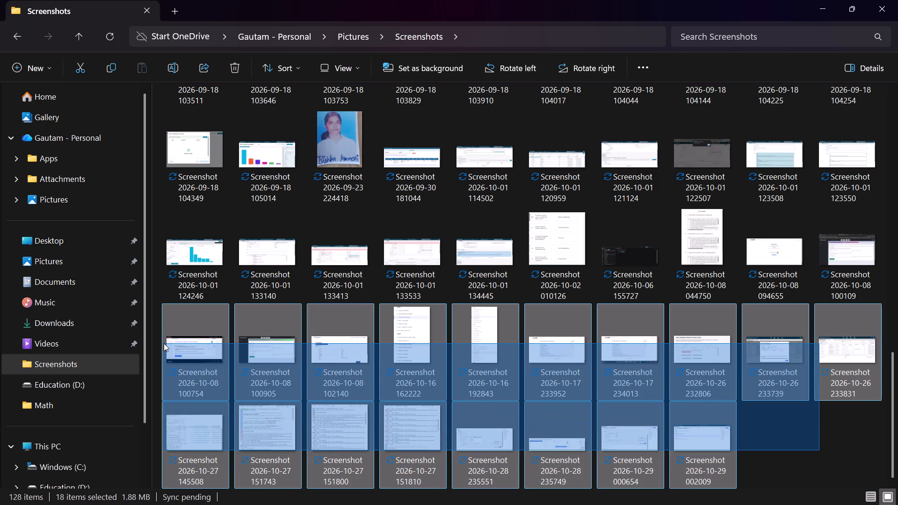
{"action": "left_click_drag", "start_coordinate": [164, 343], "coordinate": [167, 303]}
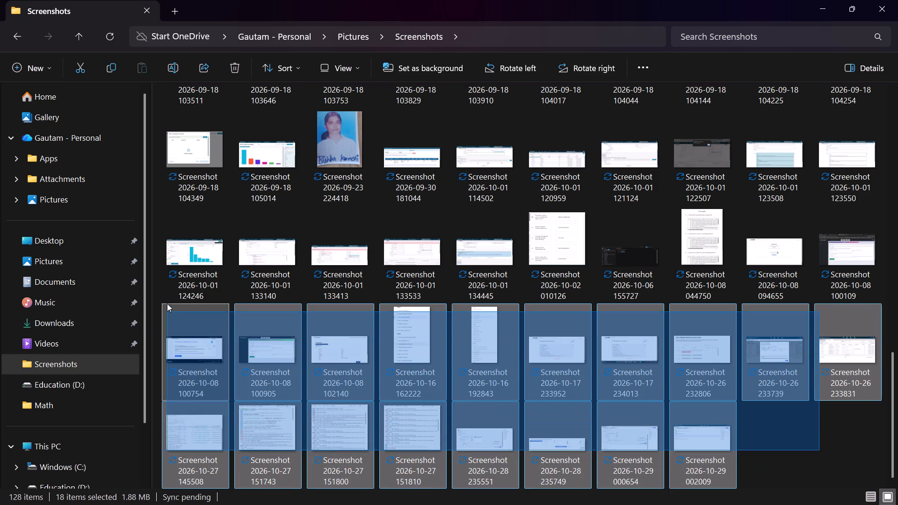
{"action": "left_click_drag", "start_coordinate": [167, 303], "coordinate": [167, 278]}
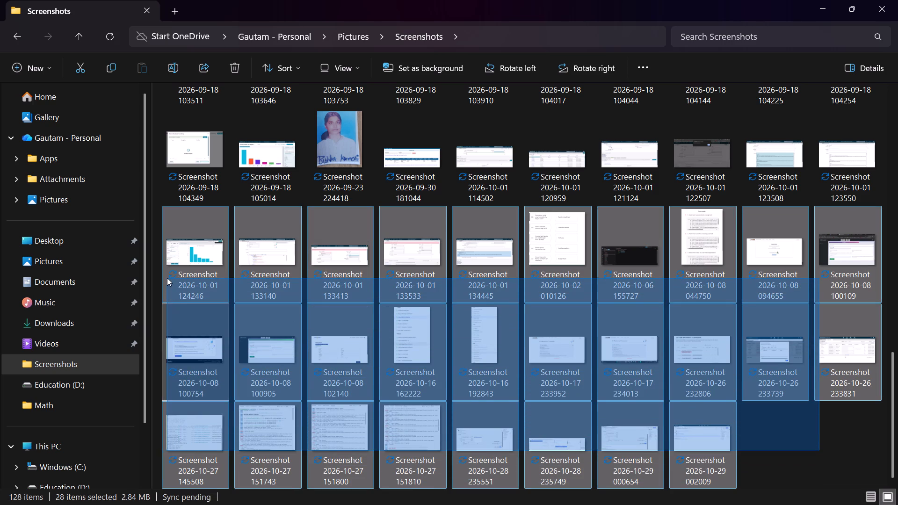
{"action": "left_click_drag", "start_coordinate": [167, 278], "coordinate": [214, 277]}
{"action": "key", "text": "Delete"}
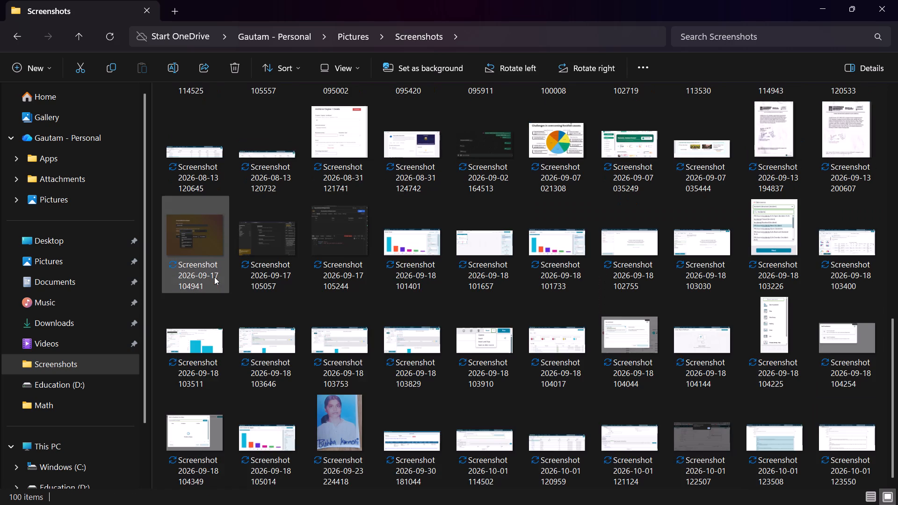
{"action": "left_click", "coordinate": [146, 11]}
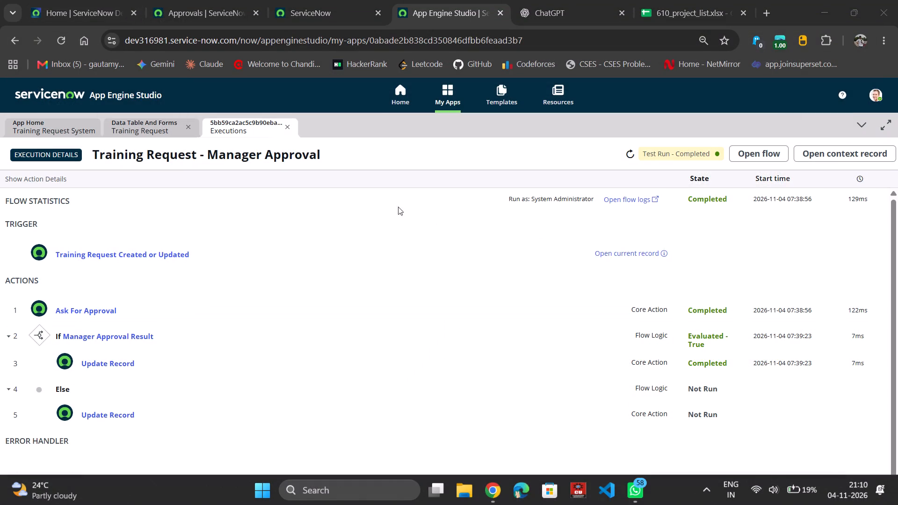
Capture a screenshot of the TRN7 run's execution details, from the App Engine Studio header down to Error Handler.
{"action": "key", "text": "Print"}
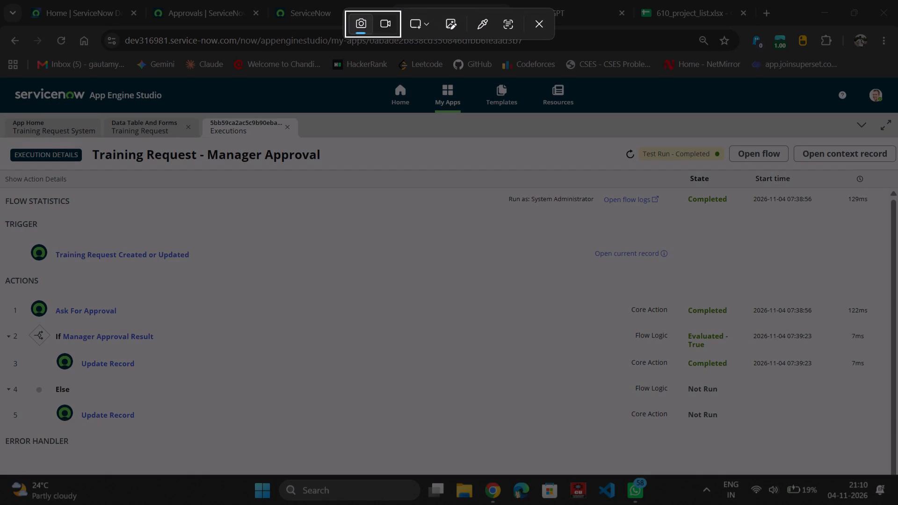
{"action": "left_click_drag", "start_coordinate": [0, 77], "coordinate": [897, 454]}
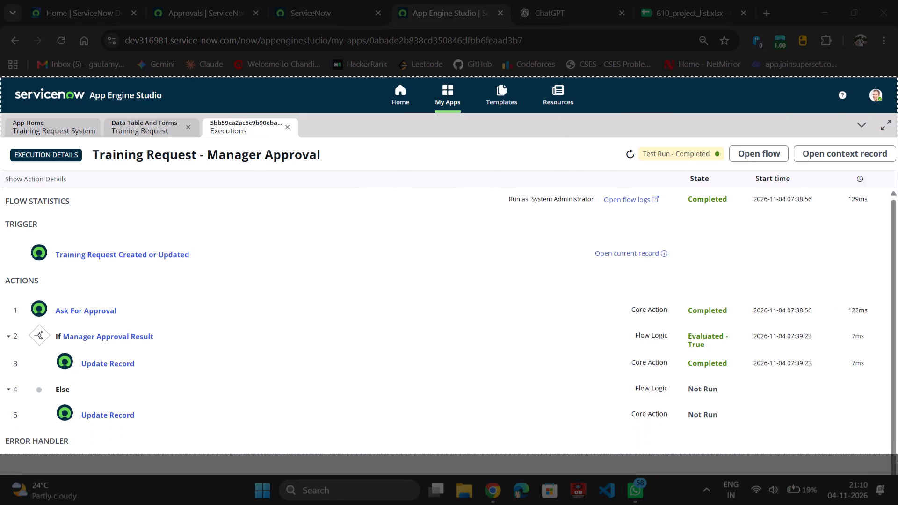
{"action": "left_click_drag", "start_coordinate": [897, 454], "coordinate": [897, 465]}
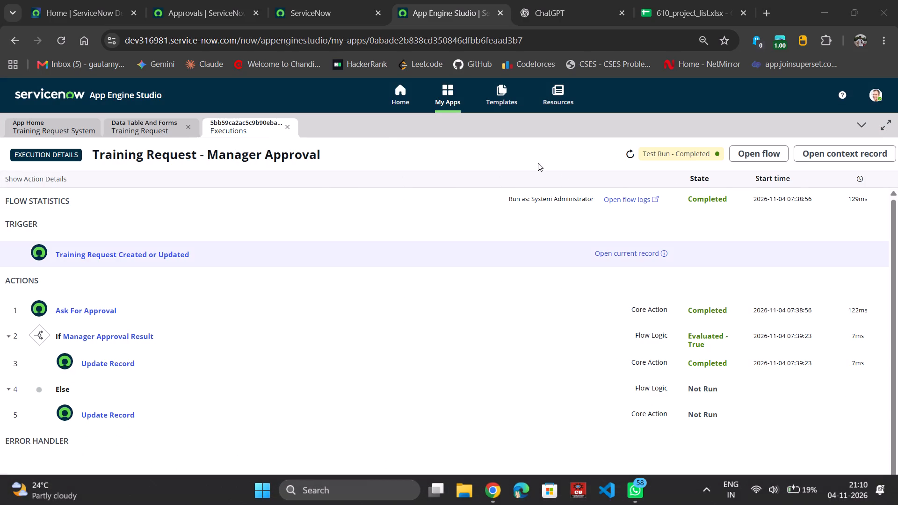
Switch to the Approvals page and capture the approvals list, then capture the full page again including the ServiceNow header.
{"action": "left_click", "coordinate": [212, 10]}
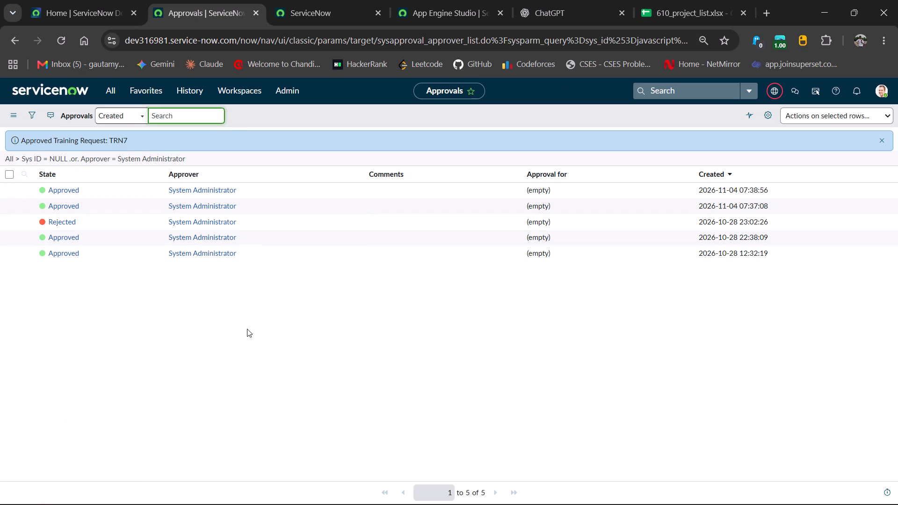
{"action": "key", "text": "Print"}
{"action": "left_click_drag", "start_coordinate": [0, 118], "coordinate": [896, 377]}
{"action": "key", "text": "Print"}
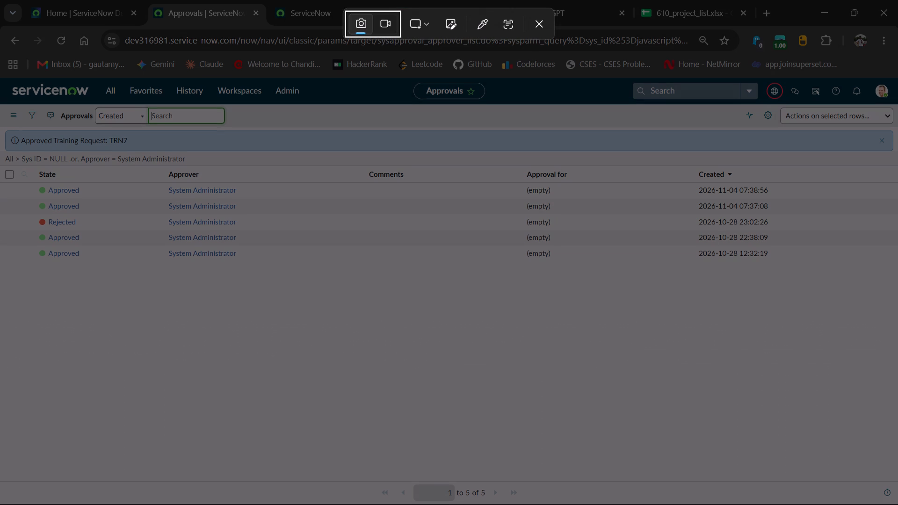
{"action": "left_click_drag", "start_coordinate": [0, 72], "coordinate": [572, 334]}
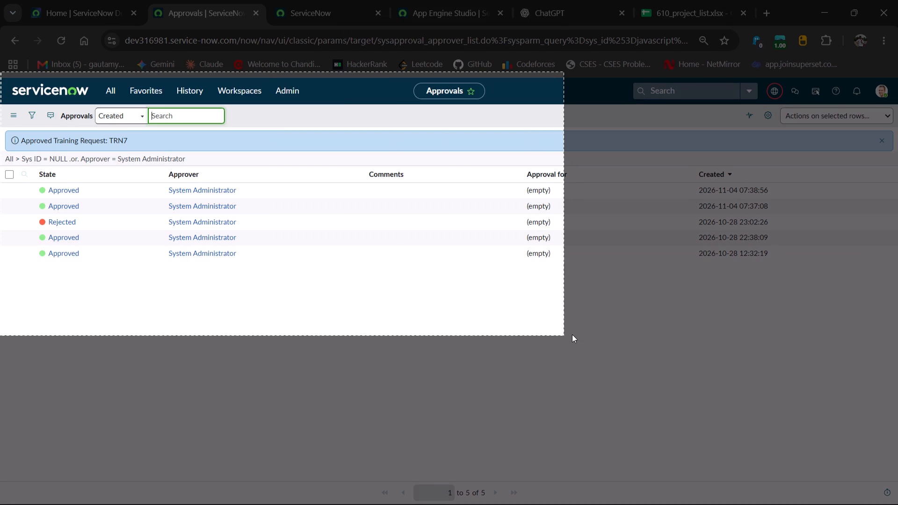
{"action": "left_click_drag", "start_coordinate": [572, 334], "coordinate": [897, 504]}
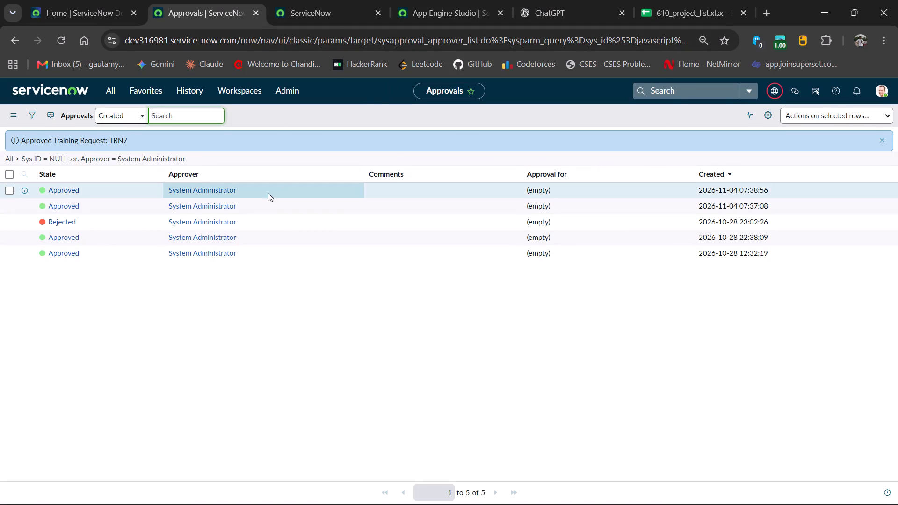
Return to App Engine Studio, test the Training Request table's Manager Approval flow on record TRN5 and open its execution details.
{"action": "left_click", "coordinate": [446, 5]}
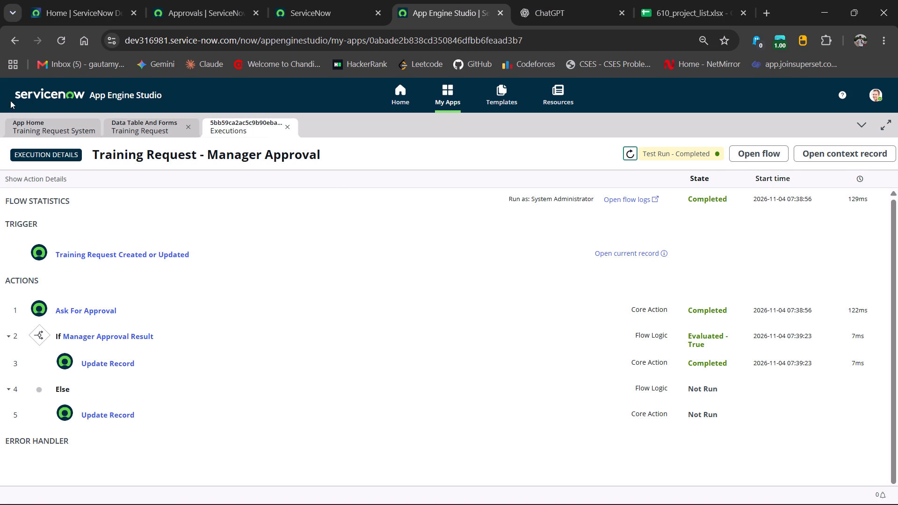
{"action": "left_click_drag", "start_coordinate": [11, 28], "coordinate": [19, 42]}
{"action": "left_click", "coordinate": [19, 42]}
{"action": "left_click", "coordinate": [168, 129]}
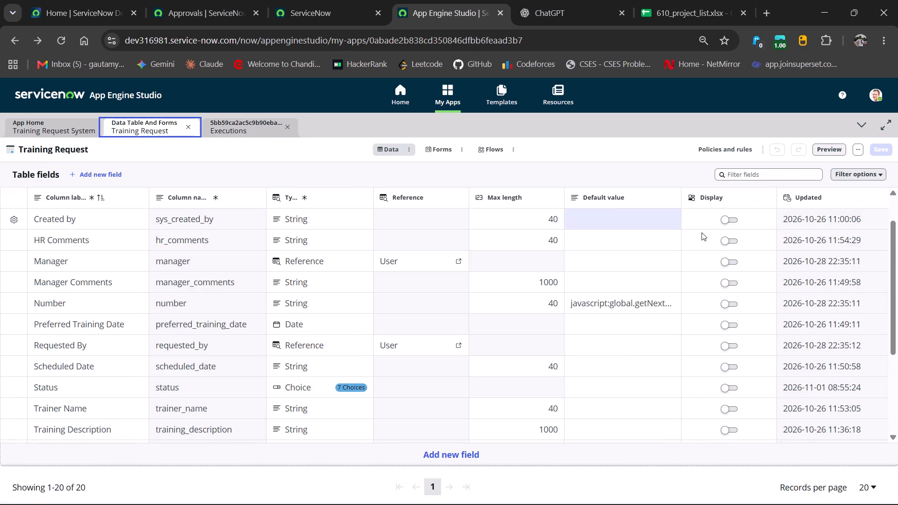
{"action": "left_click", "coordinate": [495, 150]}
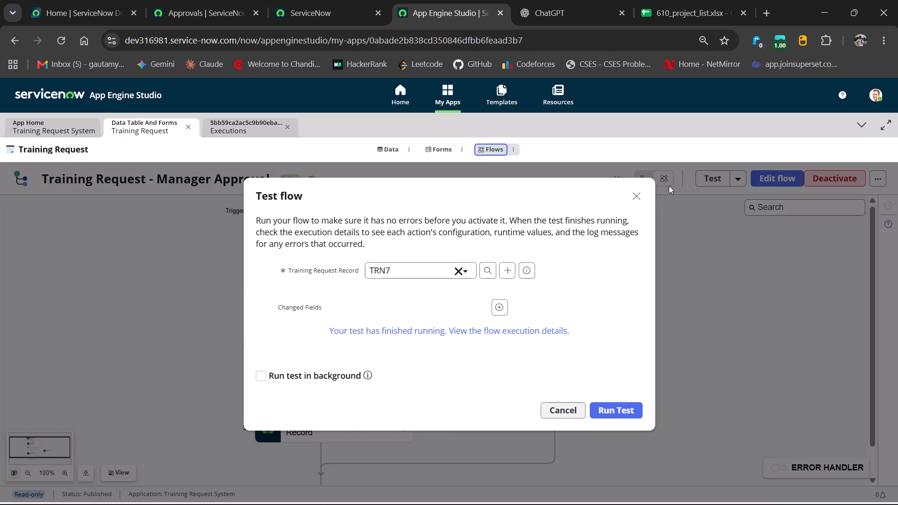
{"action": "left_click", "coordinate": [639, 195]}
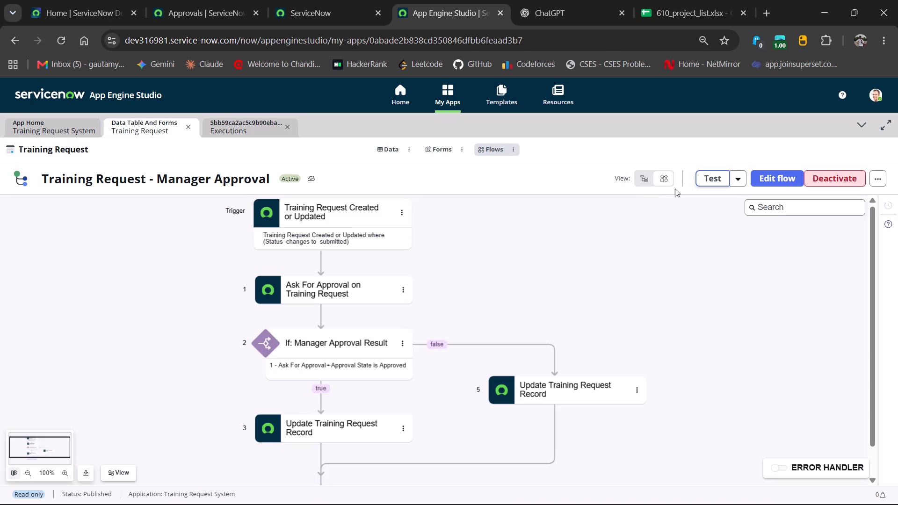
{"action": "left_click", "coordinate": [716, 181]}
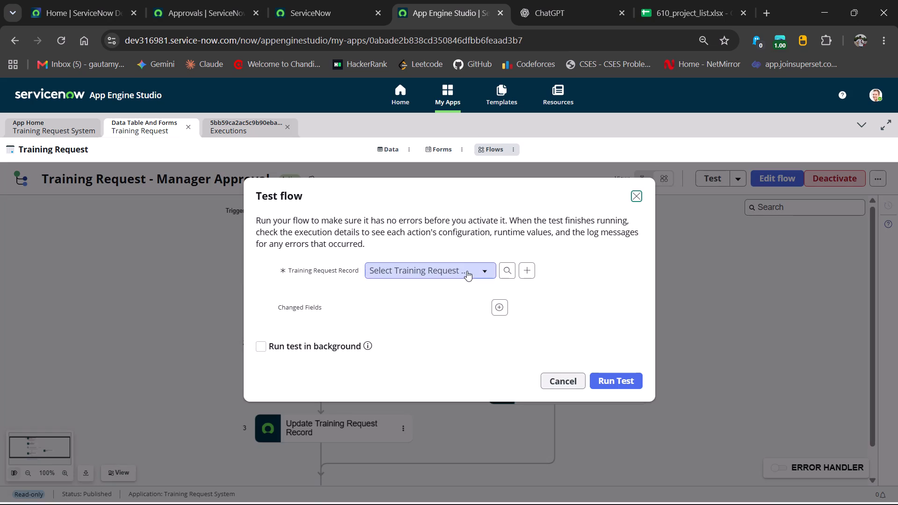
{"action": "left_click", "coordinate": [467, 271]}
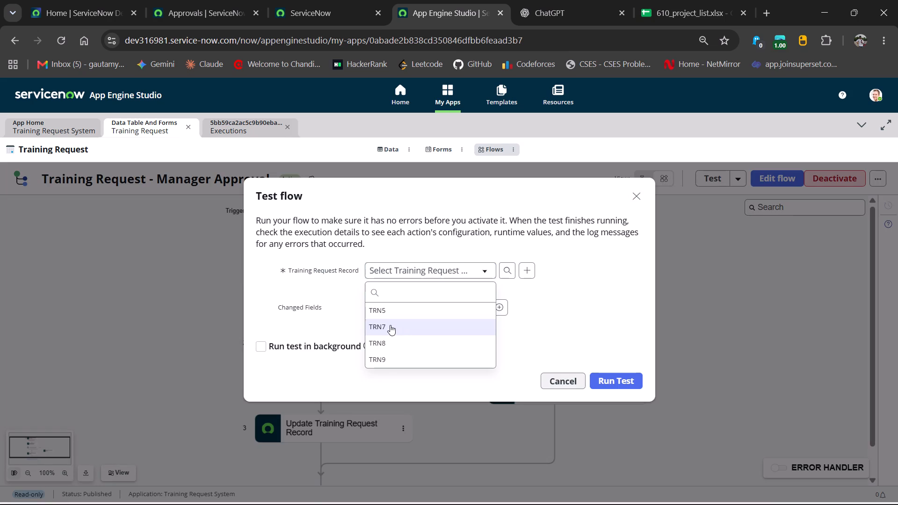
{"action": "left_click", "coordinate": [385, 311]}
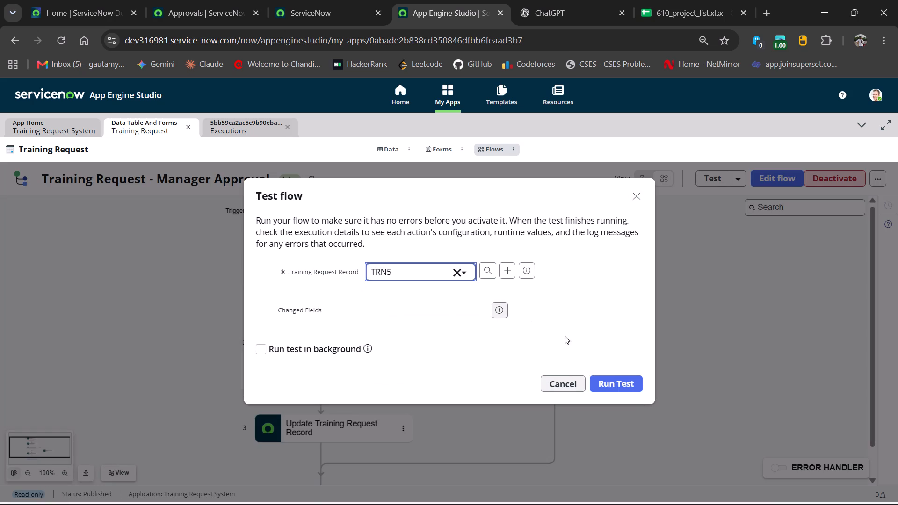
{"action": "left_click", "coordinate": [617, 385]}
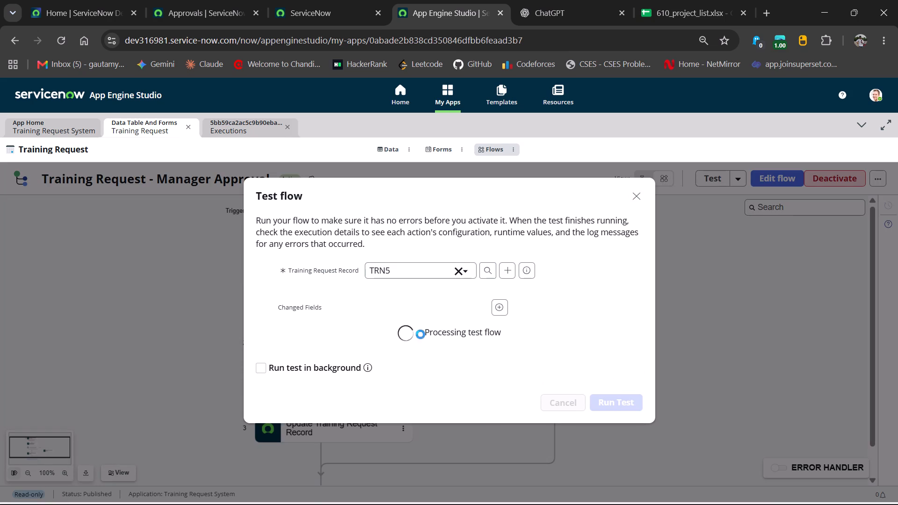
{"action": "left_click", "coordinate": [465, 334]}
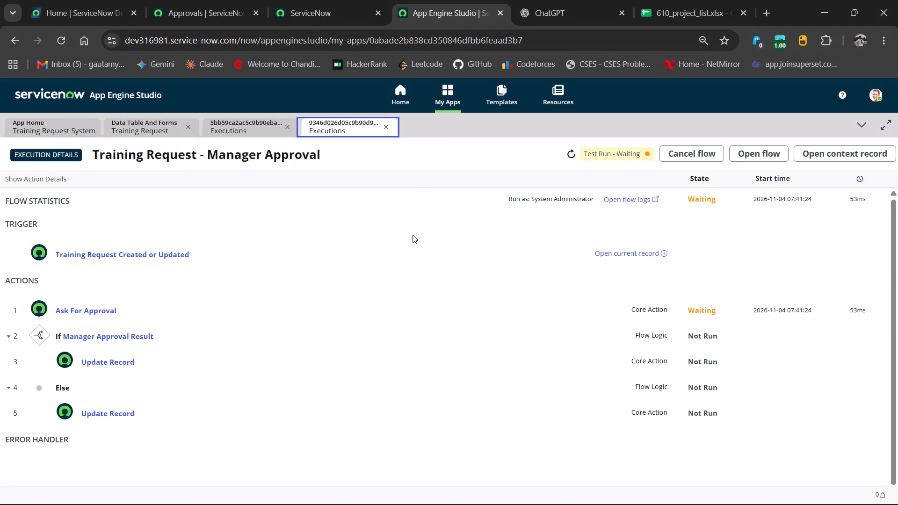
Open the newest requested approval, for Training Request TRN5, on the Approvals page and reject it with the comment "not accepted".
{"action": "left_click", "coordinate": [196, 12]}
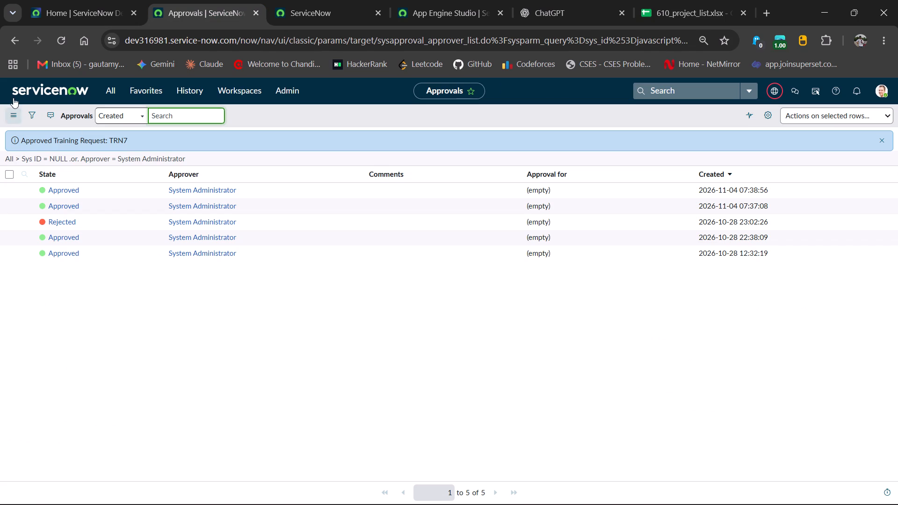
{"action": "left_click", "coordinate": [65, 37]}
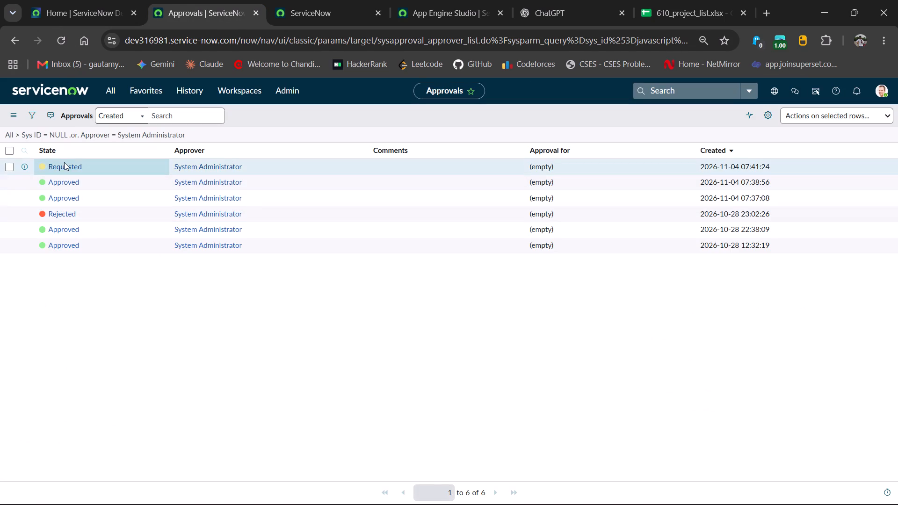
{"action": "left_click", "coordinate": [64, 162]}
{"action": "left_click", "coordinate": [65, 167]}
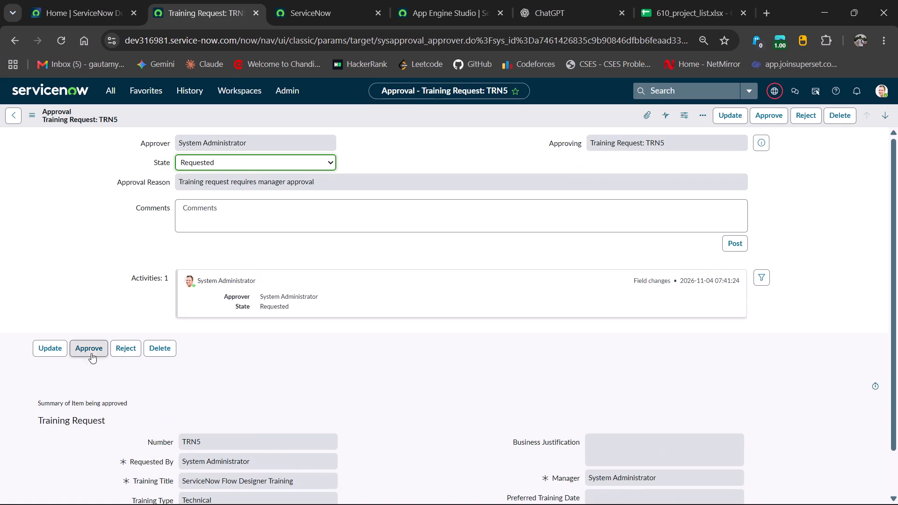
{"action": "left_click", "coordinate": [122, 353]}
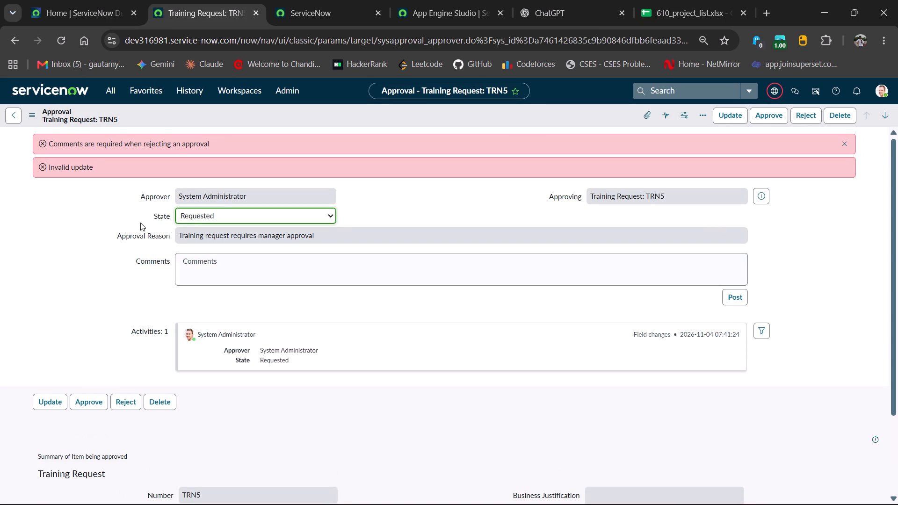
{"action": "left_click", "coordinate": [202, 270]}
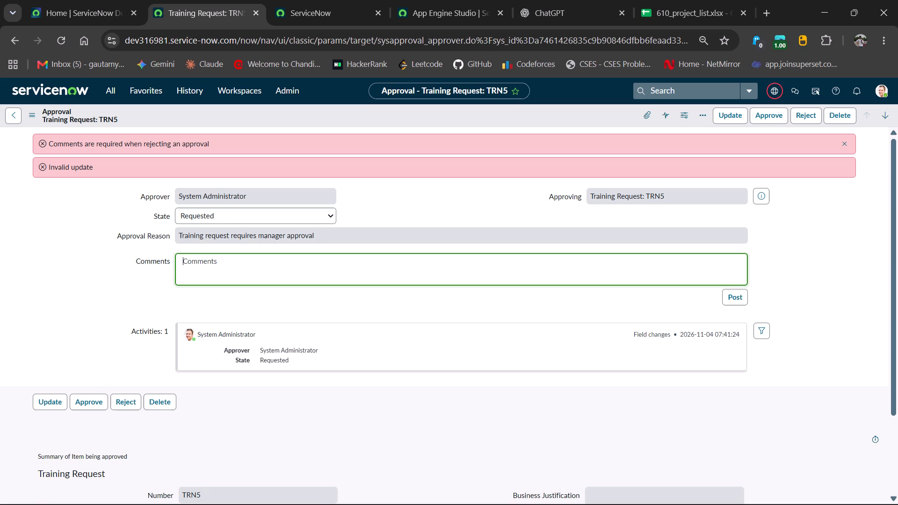
{"action": "type", "text": "noy"}
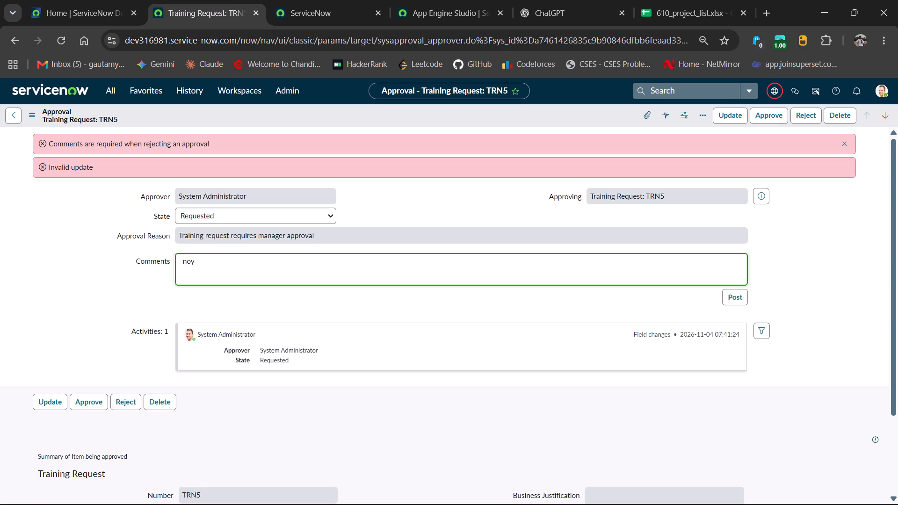
{"action": "key", "text": "BackSpace"}
{"action": "type", "text": "t"}
{"action": "key", "text": "space"}
{"action": "key", "text": "a"}
{"action": "key", "text": "BackSpace"}
{"action": "type", "text": "accepted"}
{"action": "left_click", "coordinate": [126, 404]}
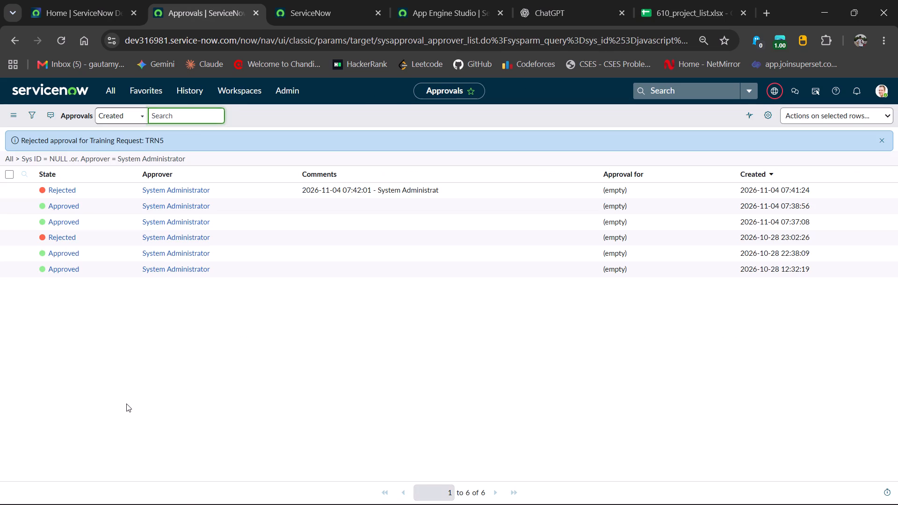
Return to App Engine Studio, refresh the TRN5 run's execution details and capture a screenshot of them including the header.
{"action": "left_click", "coordinate": [452, 6]}
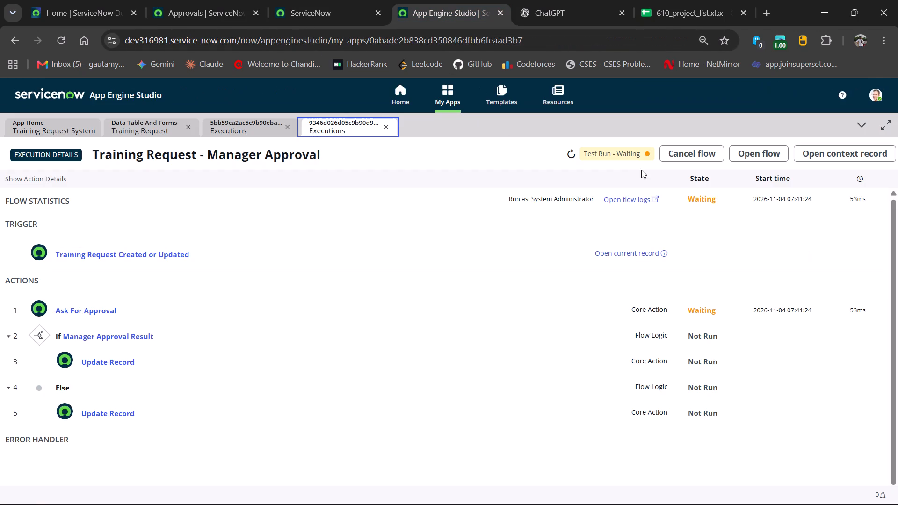
{"action": "left_click", "coordinate": [563, 157]}
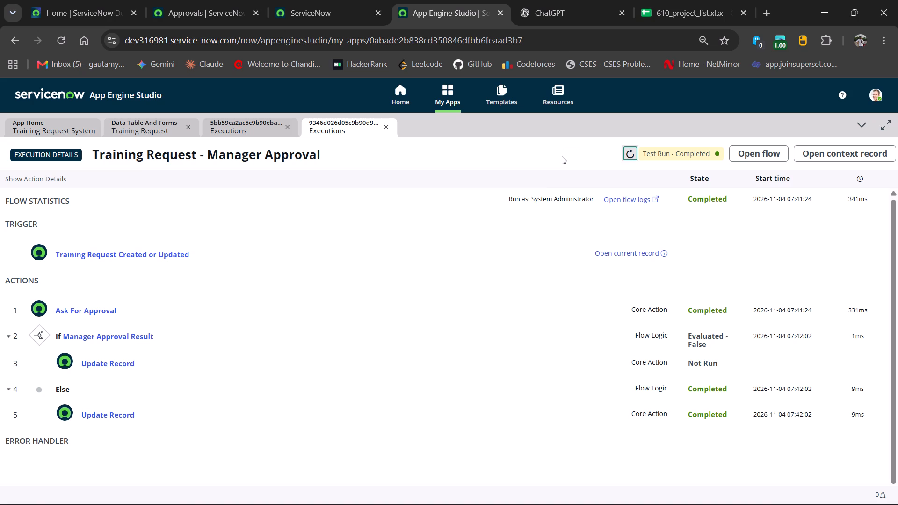
{"action": "key", "text": "Print"}
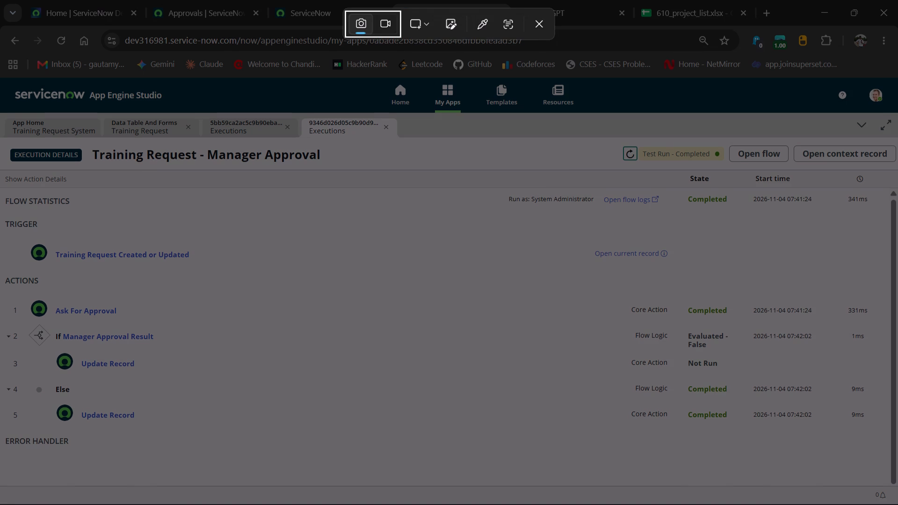
{"action": "left_click_drag", "start_coordinate": [3, 75], "coordinate": [892, 504]}
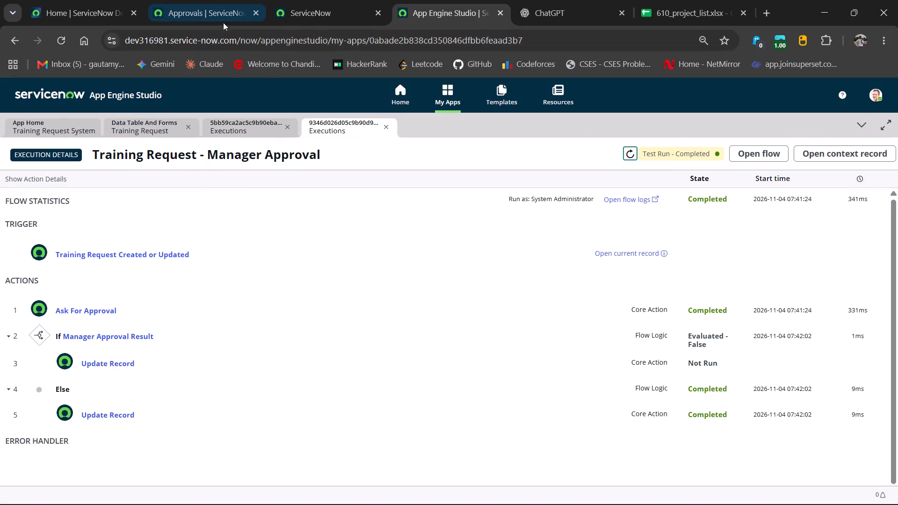
Switch to the Approvals page listing the System Administrator's approvals.
{"action": "left_click", "coordinate": [220, 15]}
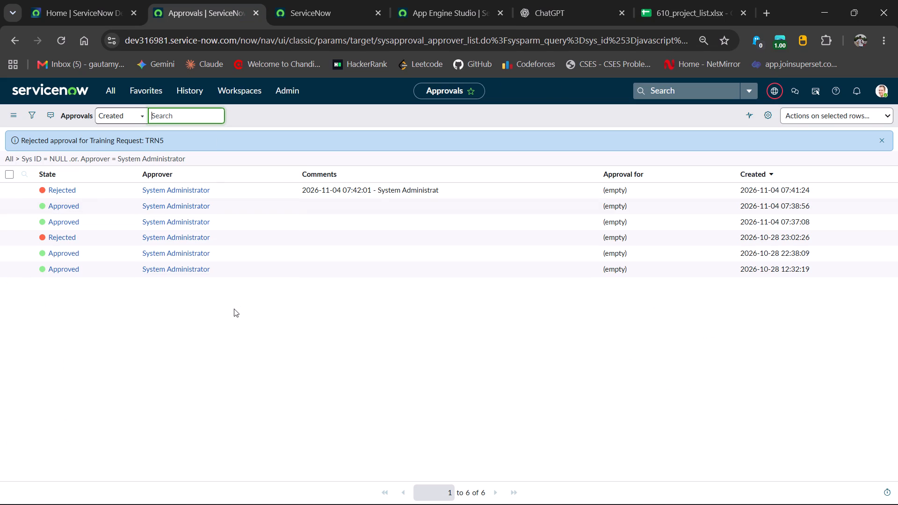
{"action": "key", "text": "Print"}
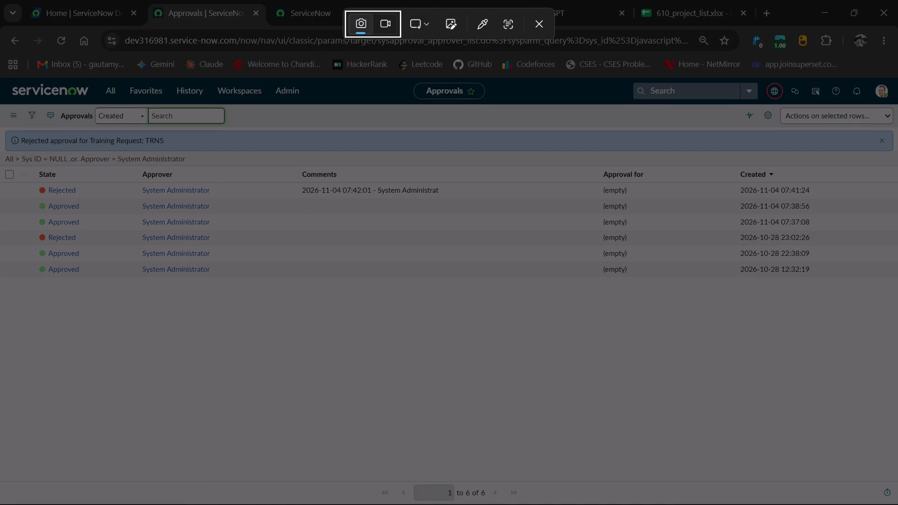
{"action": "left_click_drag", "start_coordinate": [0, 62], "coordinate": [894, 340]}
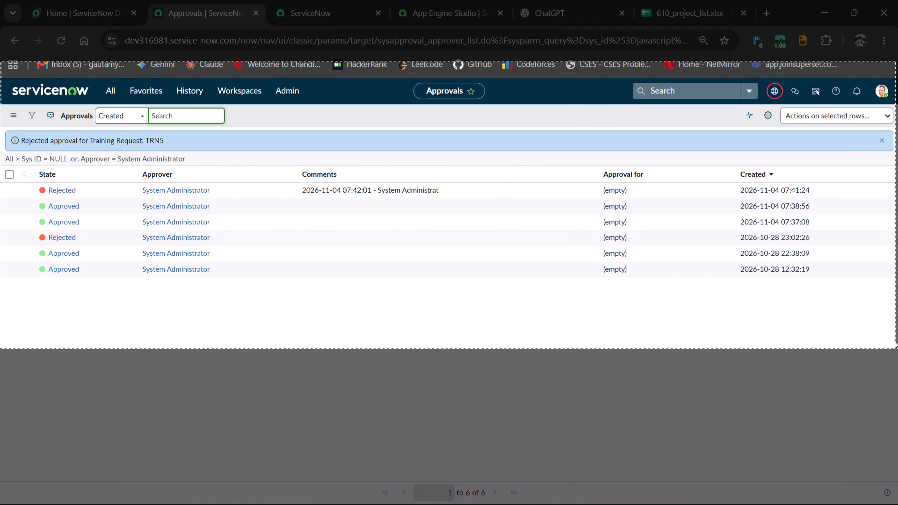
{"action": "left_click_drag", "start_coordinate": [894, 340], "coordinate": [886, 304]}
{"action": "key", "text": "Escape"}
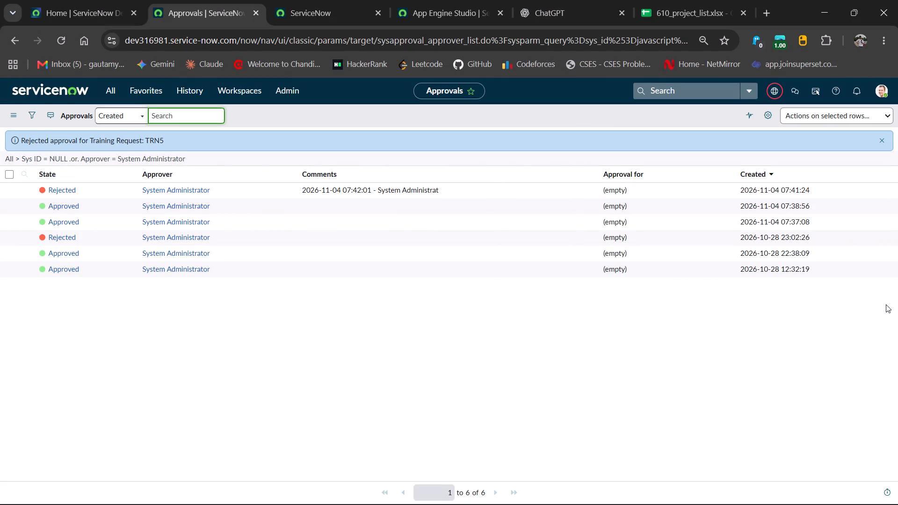
Capture a screenshot of the approvals list, from the ServiceNow header to just below the last row.
{"action": "key", "text": "Print"}
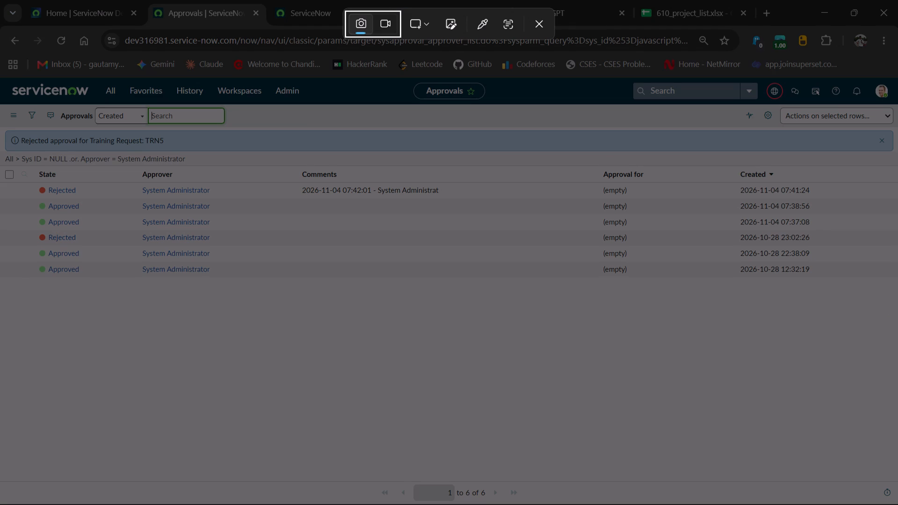
{"action": "left_click_drag", "start_coordinate": [0, 76], "coordinate": [897, 289]}
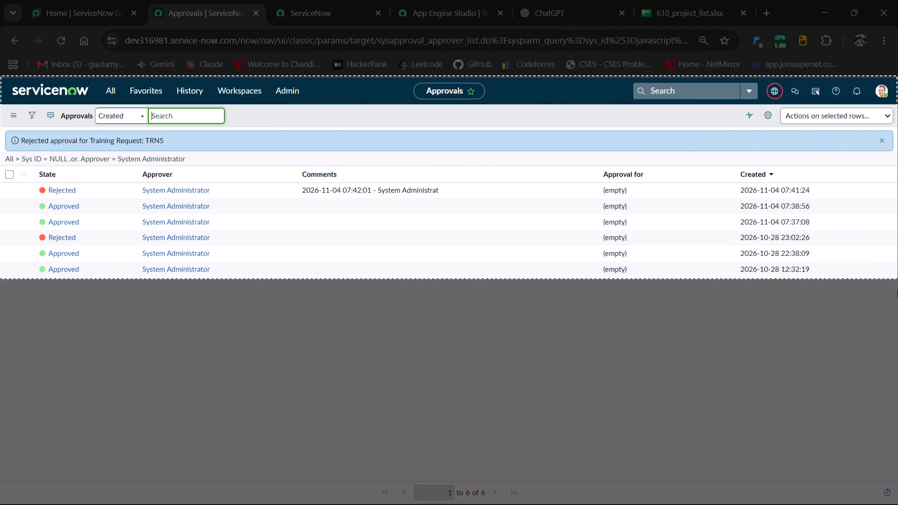
{"action": "left_click_drag", "start_coordinate": [897, 289], "coordinate": [897, 325]}
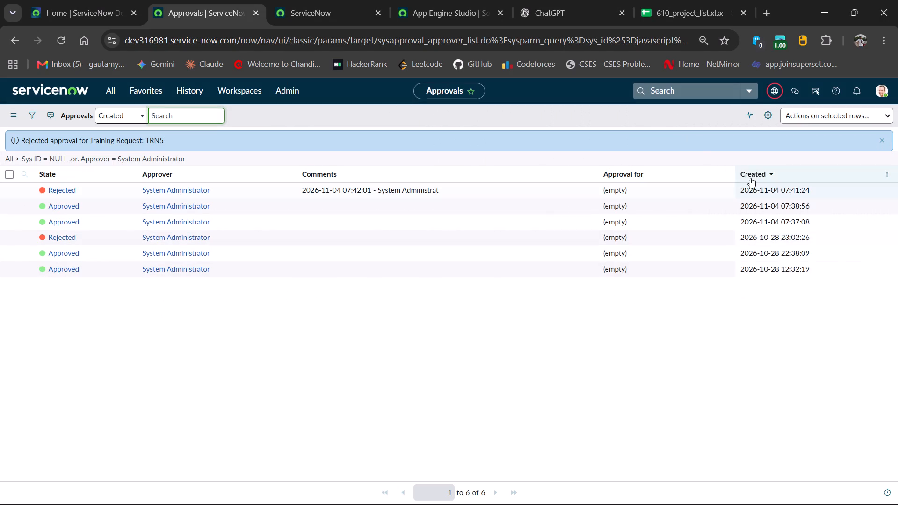
Return to the Training Request table's Manager Approval flow in App Engine Studio and close the Test flow dialog.
{"action": "left_click", "coordinate": [680, 0]}
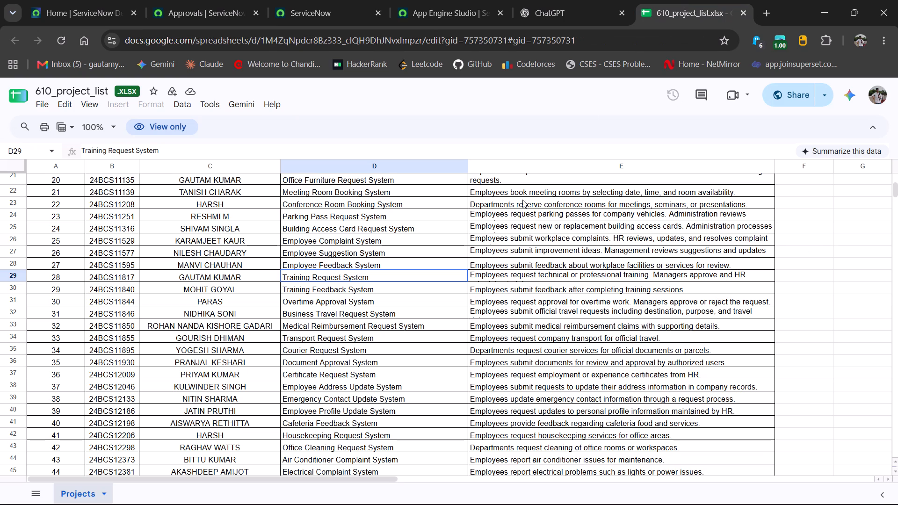
{"action": "left_click", "coordinate": [455, 7]}
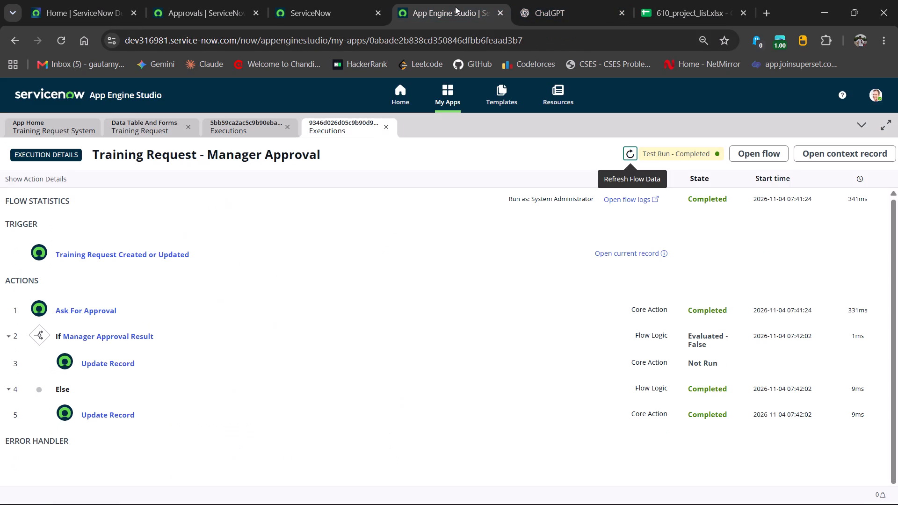
{"action": "left_click", "coordinate": [237, 130]}
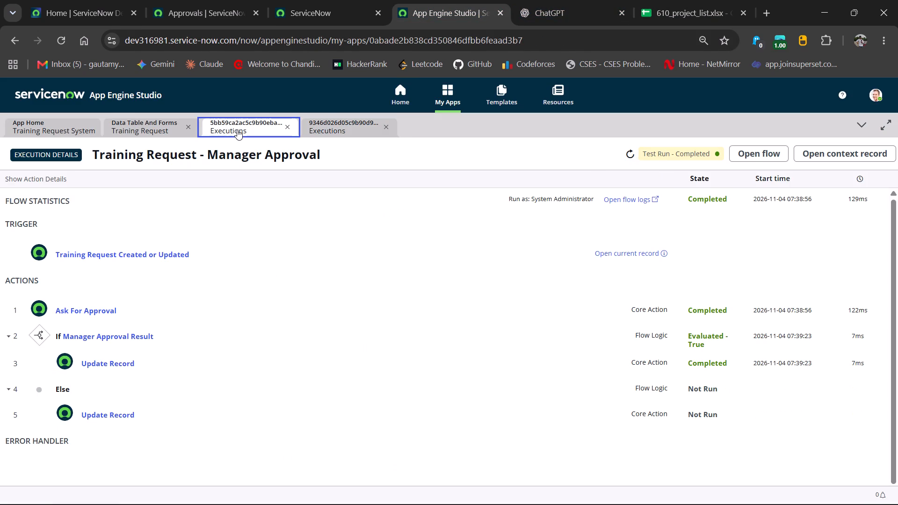
{"action": "left_click", "coordinate": [153, 122]}
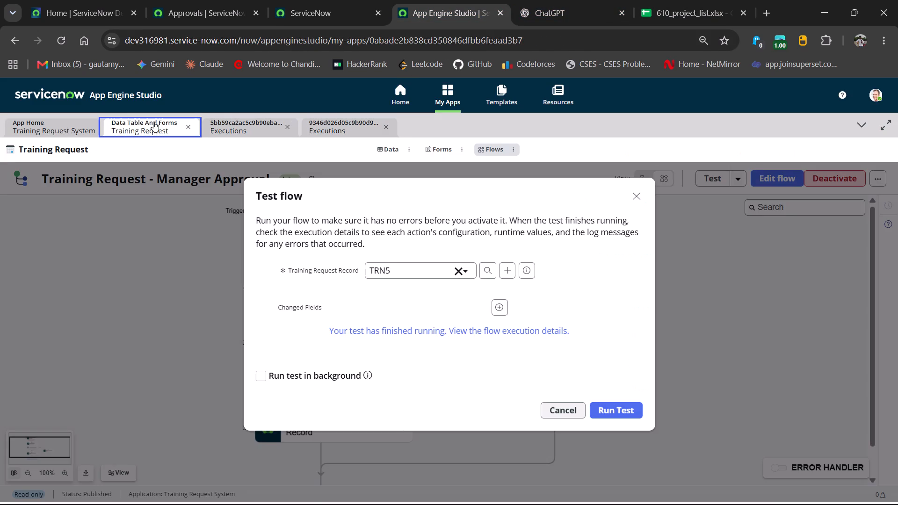
{"action": "left_click", "coordinate": [641, 200]}
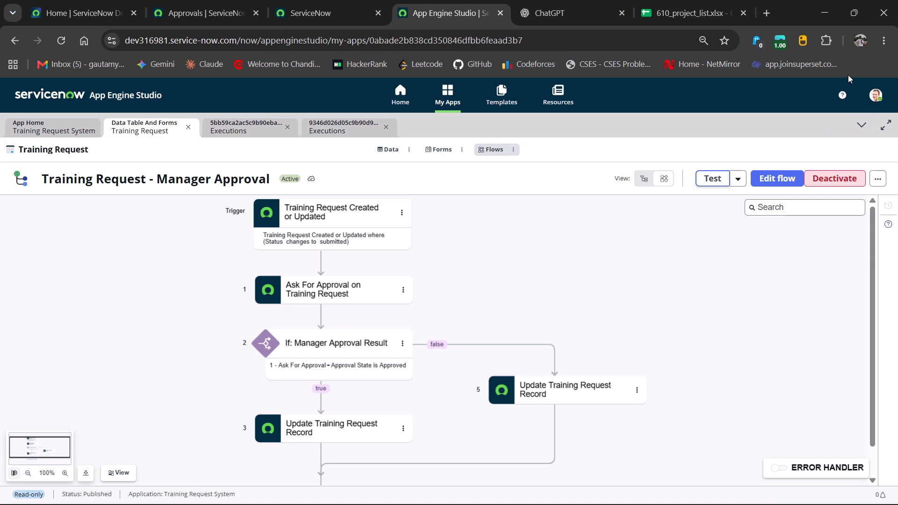
Capture a screenshot of the complete Manager Approval flow diagram, from the App Engine Studio header down to the status bar.
{"action": "left_click", "coordinate": [876, 44]}
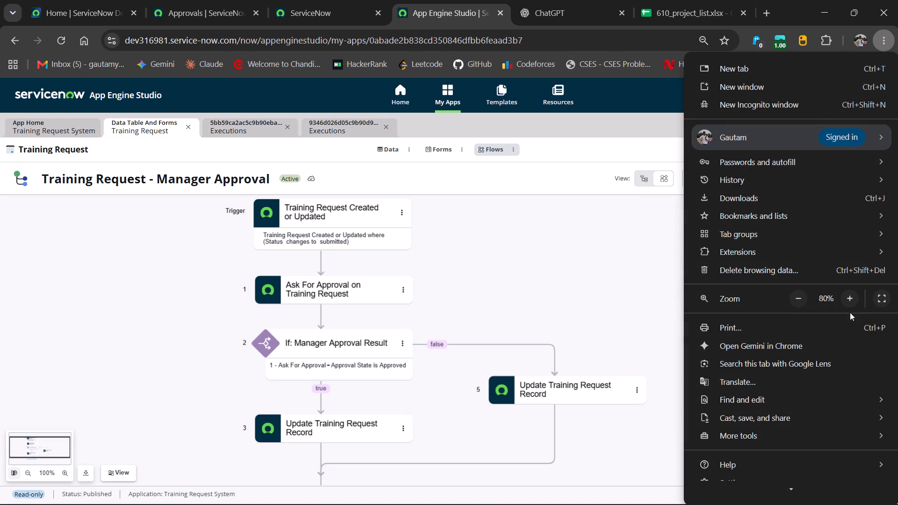
{"action": "left_click", "coordinate": [801, 300]}
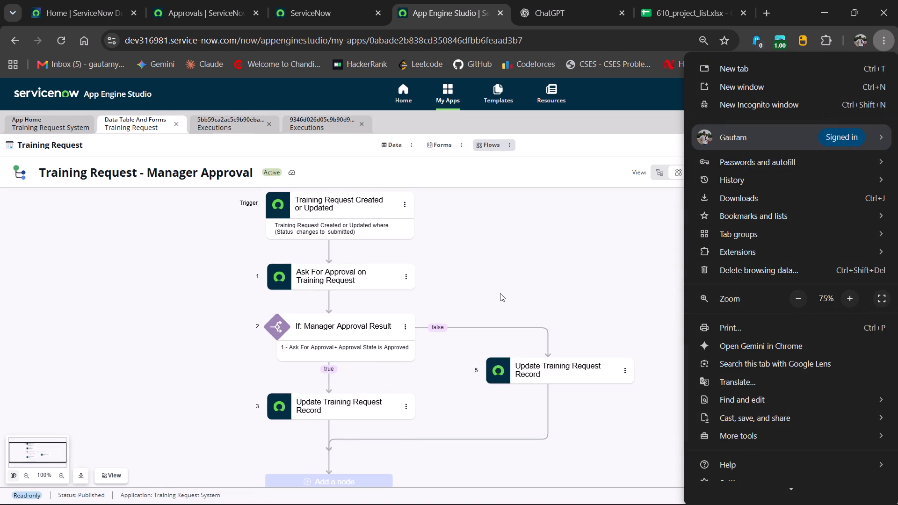
{"action": "left_click", "coordinate": [658, 293]}
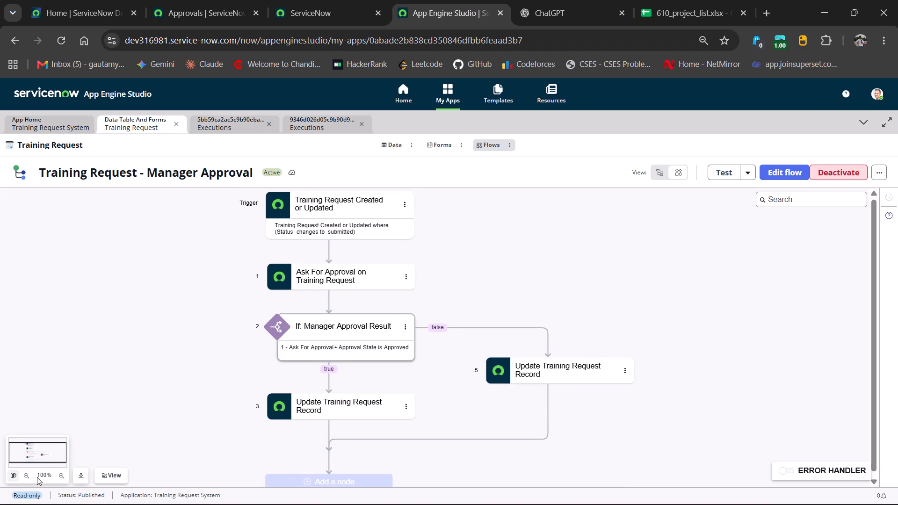
{"action": "left_click", "coordinate": [24, 475]}
{"action": "left_click", "coordinate": [24, 475]}
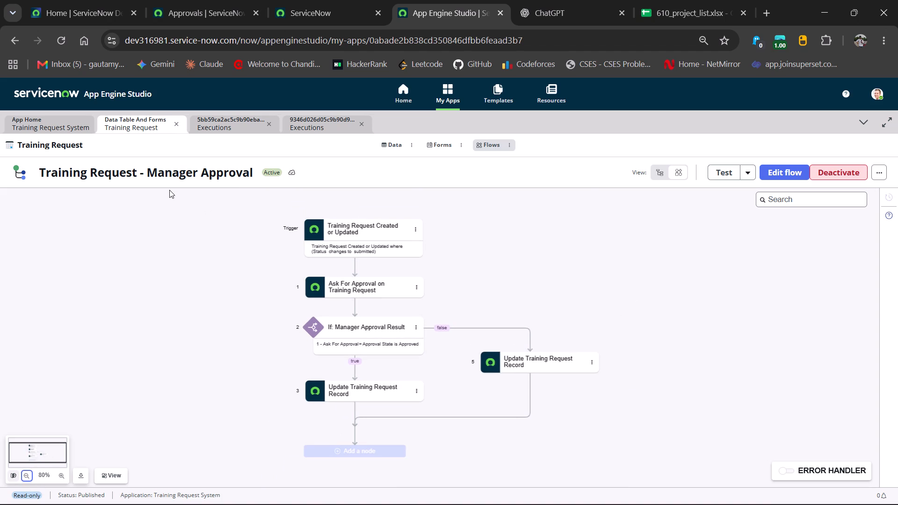
{"action": "key", "text": "Print"}
{"action": "left_click_drag", "start_coordinate": [0, 78], "coordinate": [891, 500]}
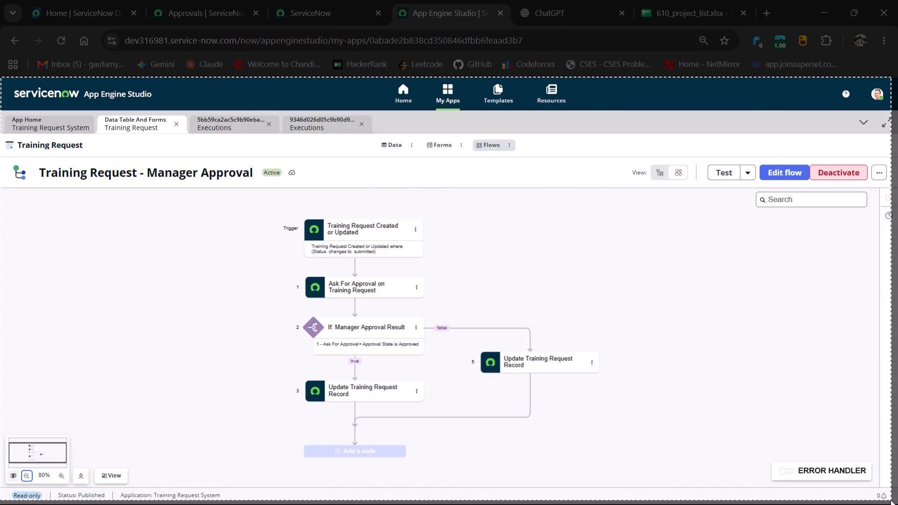
{"action": "left_click_drag", "start_coordinate": [891, 500], "coordinate": [897, 504]}
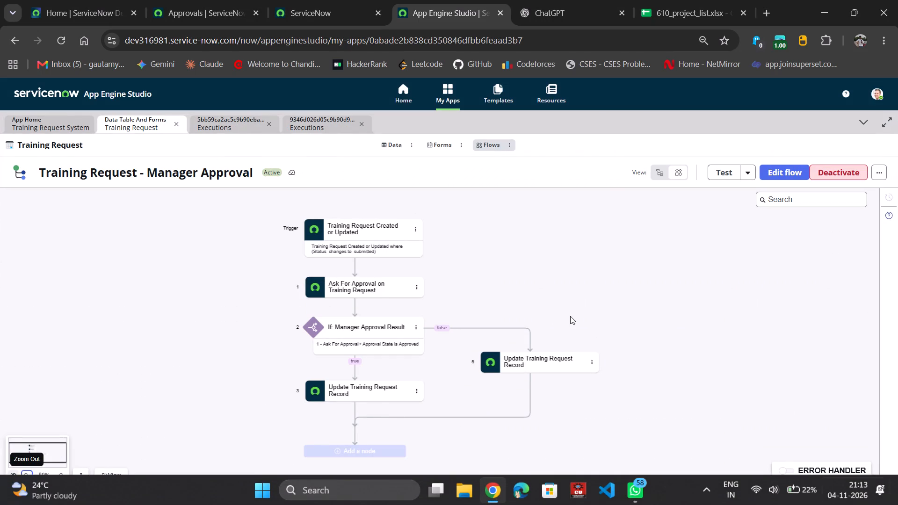
Show the Training Request table's data fields and capture a screenshot from the App Engine Studio header to the bottom of the page.
{"action": "left_click", "coordinate": [395, 144]}
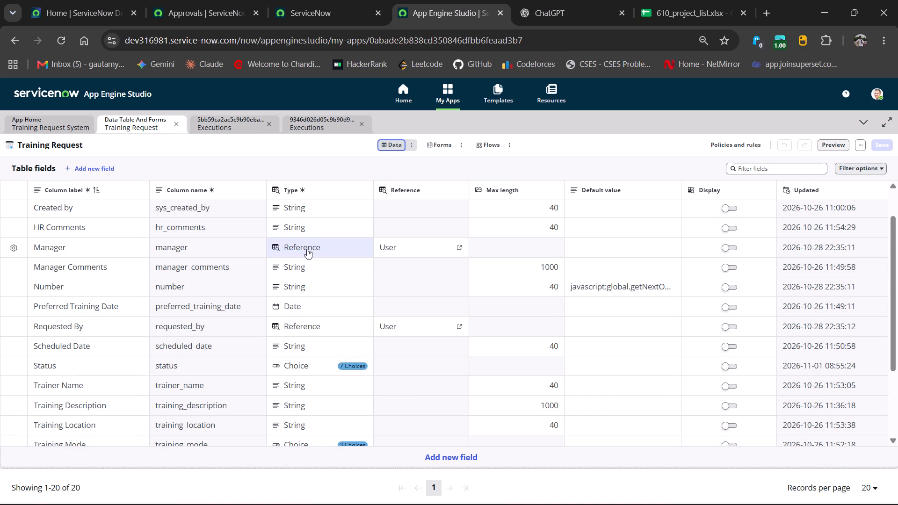
{"action": "key", "text": "Print"}
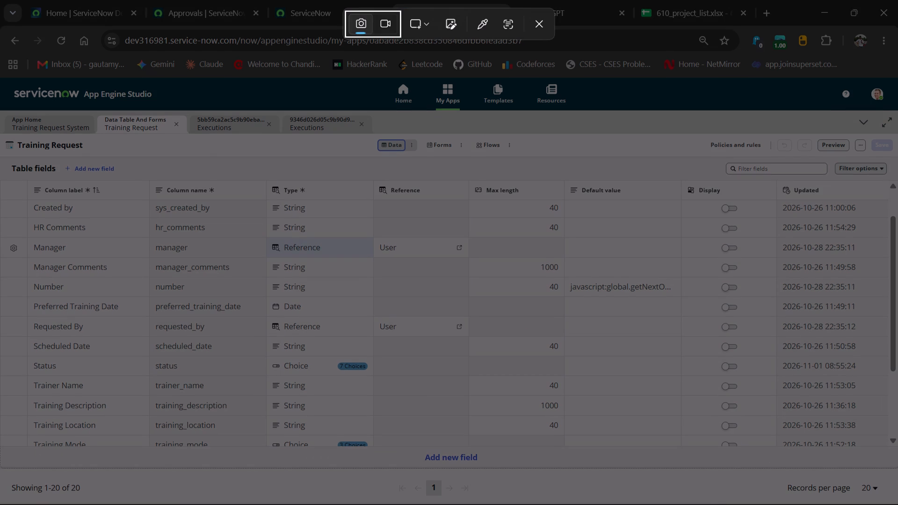
{"action": "left_click_drag", "start_coordinate": [0, 73], "coordinate": [897, 452]}
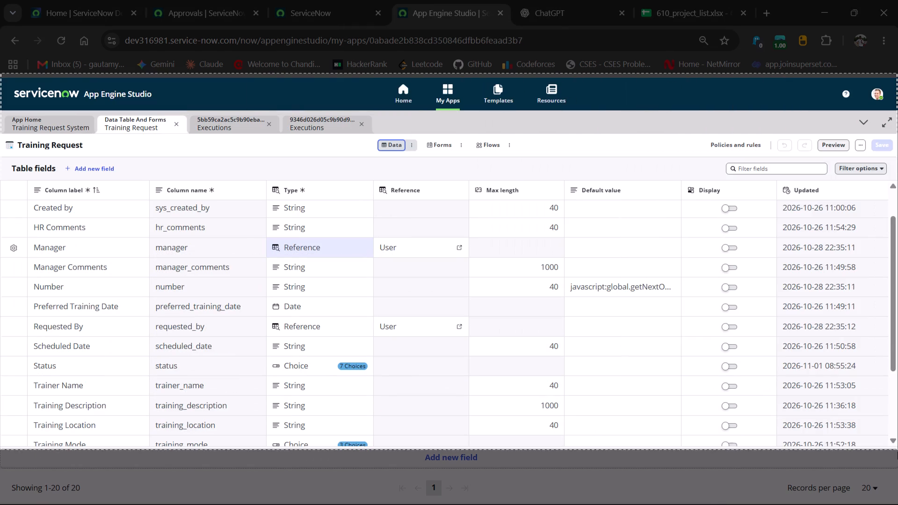
{"action": "left_click_drag", "start_coordinate": [897, 452], "coordinate": [894, 502]}
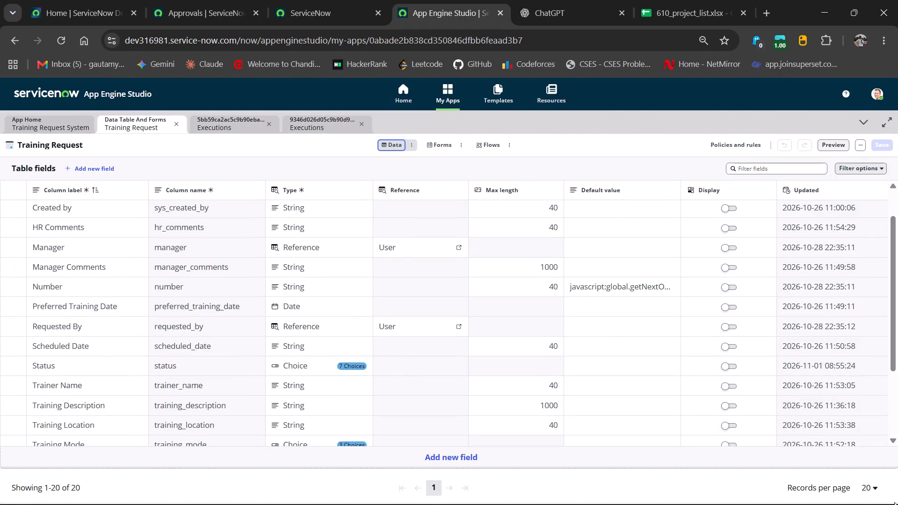
Open the Training Request form's default view and screenshot the page from the App Engine Studio header down, with both form sections in view.
{"action": "left_click", "coordinate": [429, 150]}
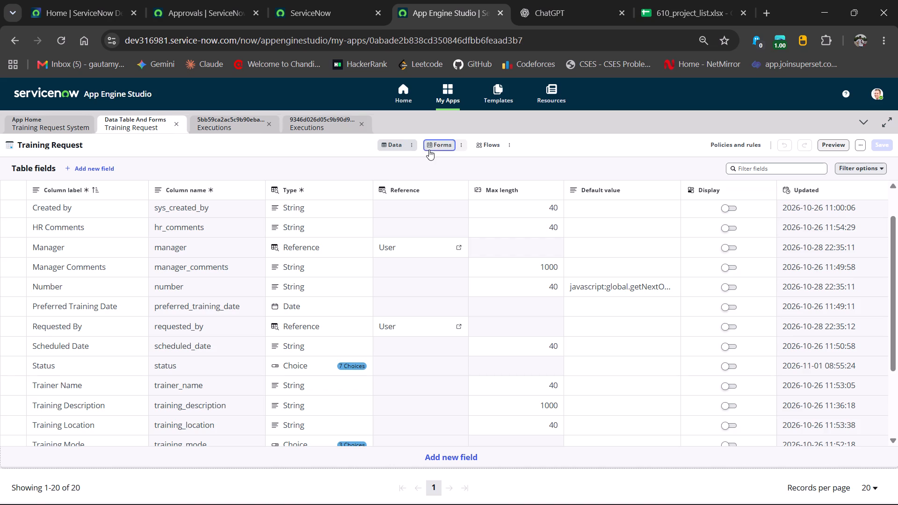
{"action": "scroll", "coordinate": [311, 339], "scroll_direction": "down", "scroll_amount": 1}
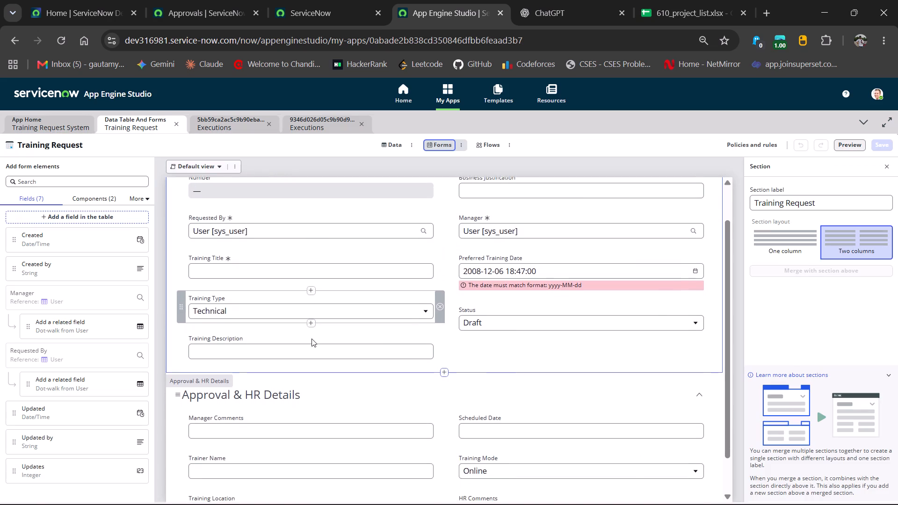
{"action": "scroll", "coordinate": [311, 339], "scroll_direction": "down", "scroll_amount": 1}
{"action": "scroll", "coordinate": [311, 339], "scroll_direction": "up", "scroll_amount": 3}
{"action": "scroll", "coordinate": [311, 339], "scroll_direction": "down", "scroll_amount": 2}
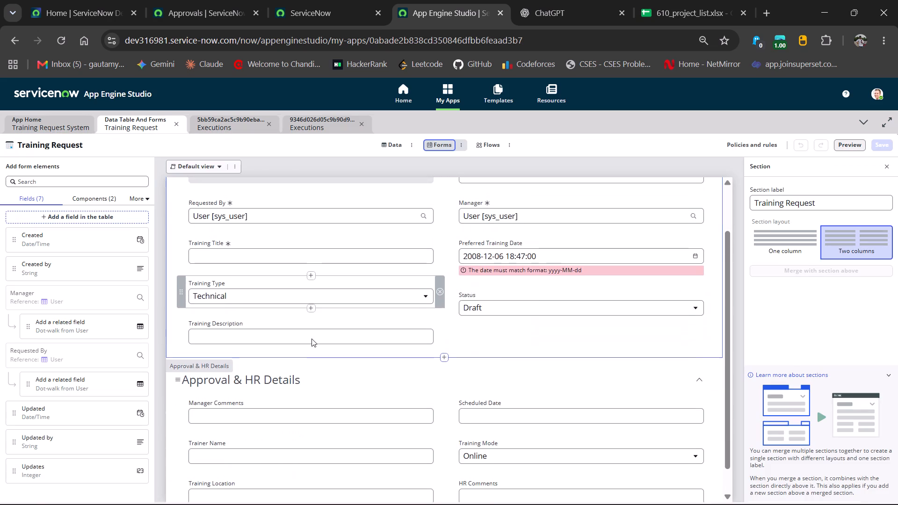
{"action": "scroll", "coordinate": [311, 339], "scroll_direction": "down", "scroll_amount": 1}
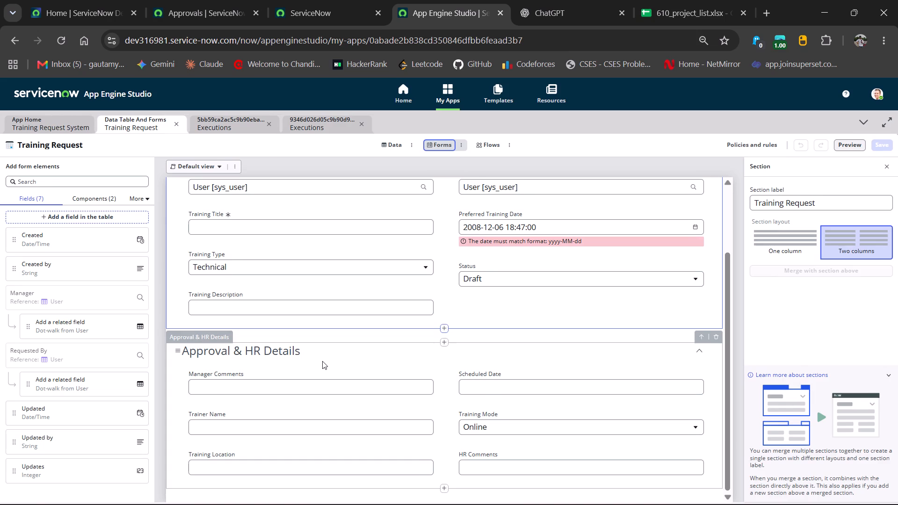
{"action": "key", "text": "ctrl+minus"}
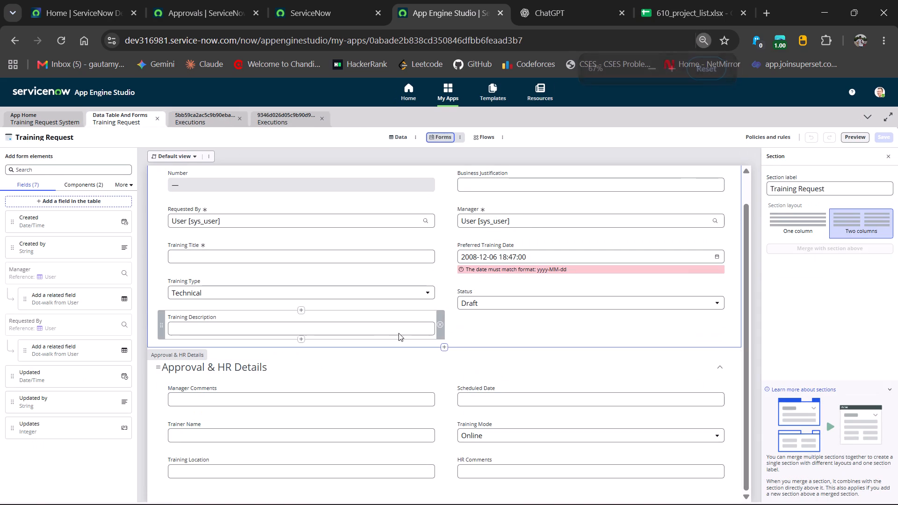
{"action": "key", "text": "Print"}
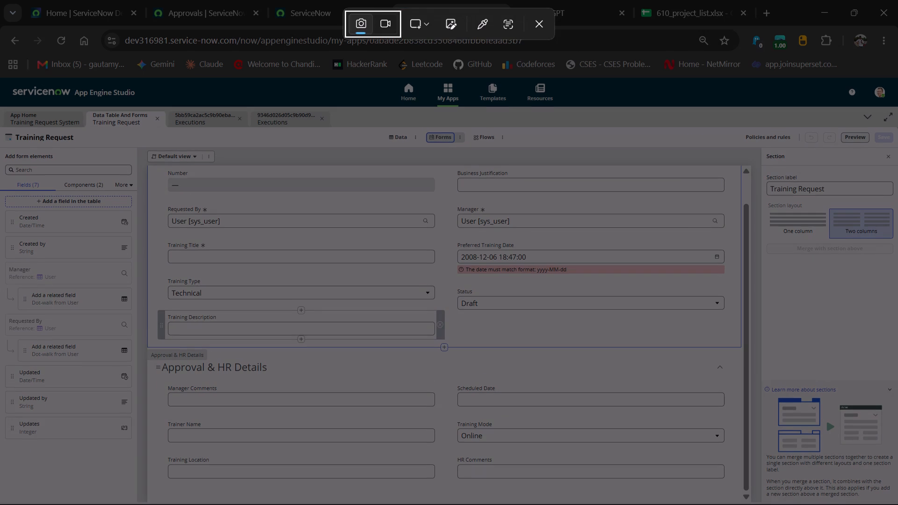
{"action": "left_click_drag", "start_coordinate": [0, 79], "coordinate": [492, 282]}
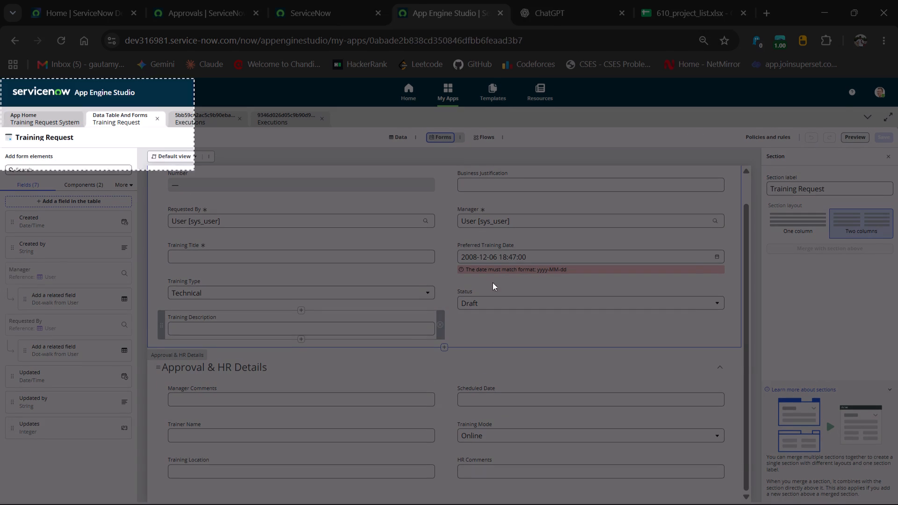
{"action": "left_click_drag", "start_coordinate": [492, 282], "coordinate": [895, 504]}
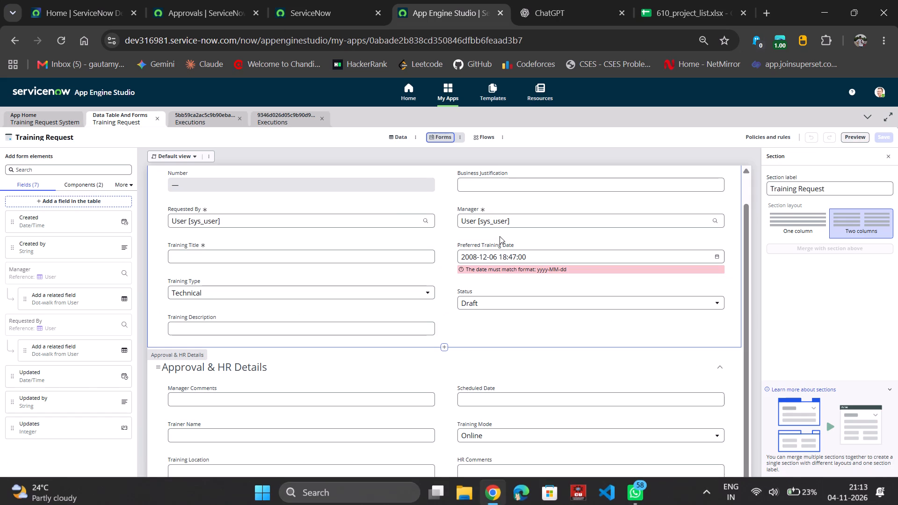
Return to the Training Request System app home, dismiss the ServiceNow Studio banner, and capture a screenshot of the component overview from the header down.
{"action": "left_click", "coordinate": [20, 119]}
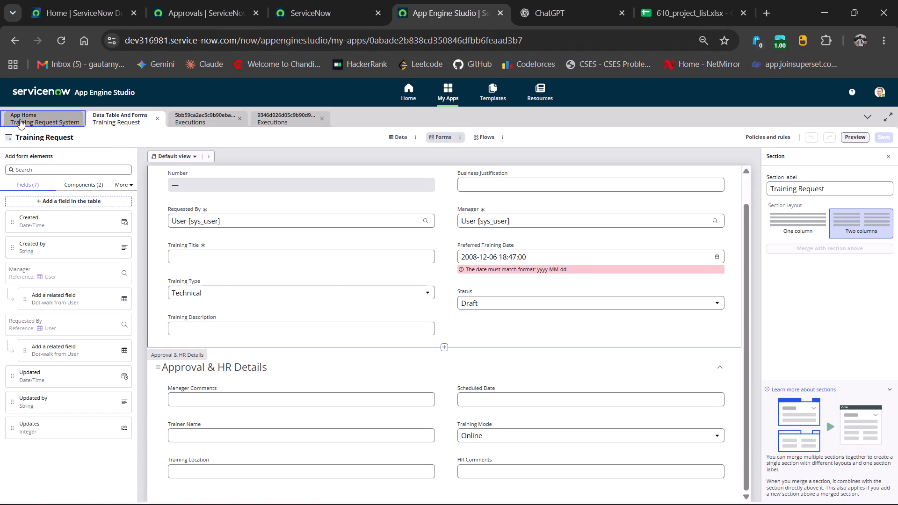
{"action": "scroll", "coordinate": [194, 293], "scroll_direction": "right", "scroll_amount": 1}
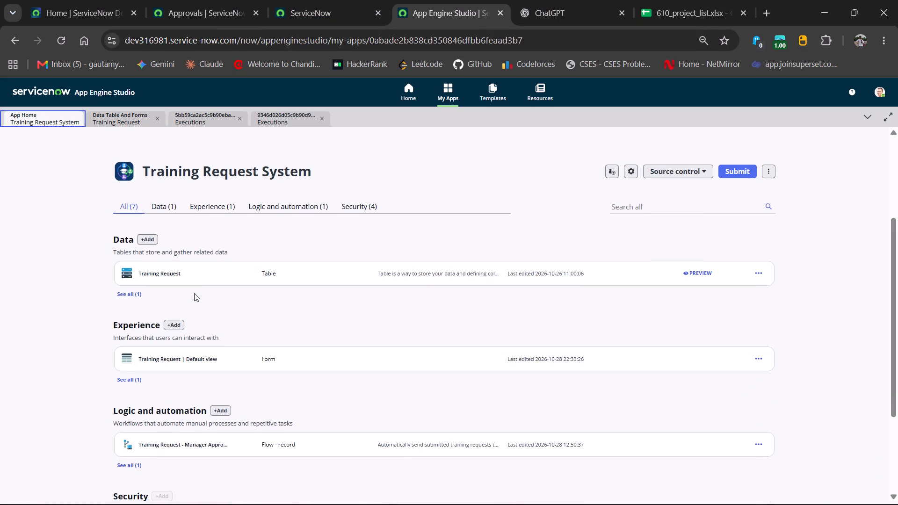
{"action": "scroll", "coordinate": [194, 293], "scroll_direction": "right", "scroll_amount": 1}
{"action": "scroll", "coordinate": [194, 293], "scroll_direction": "up", "scroll_amount": 1}
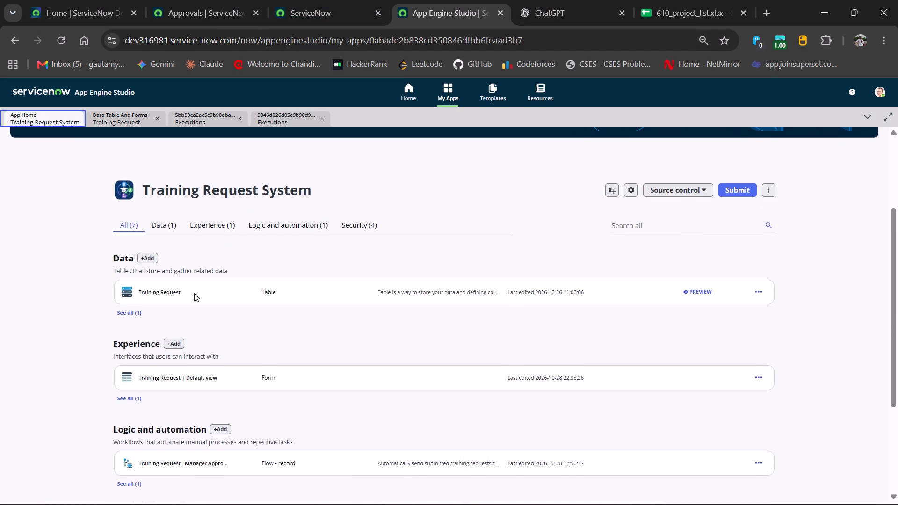
{"action": "scroll", "coordinate": [194, 293], "scroll_direction": "up", "scroll_amount": 1}
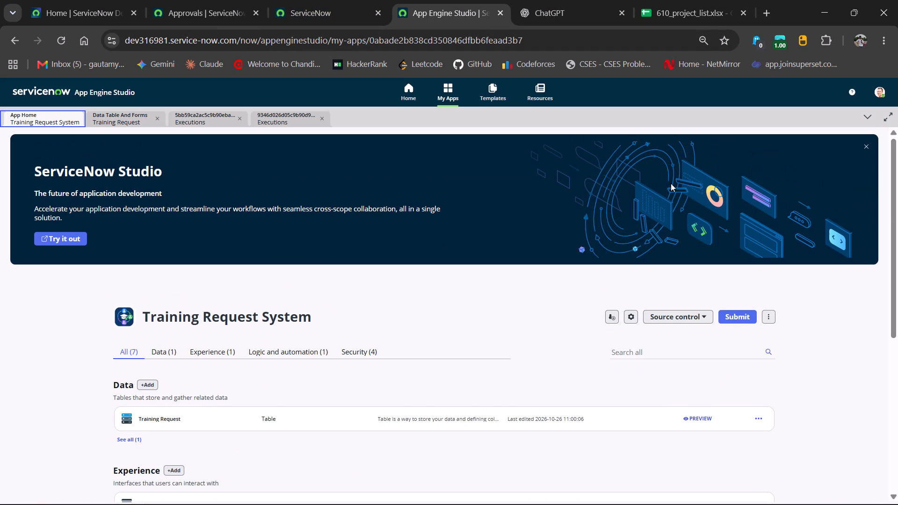
{"action": "left_click", "coordinate": [869, 151]}
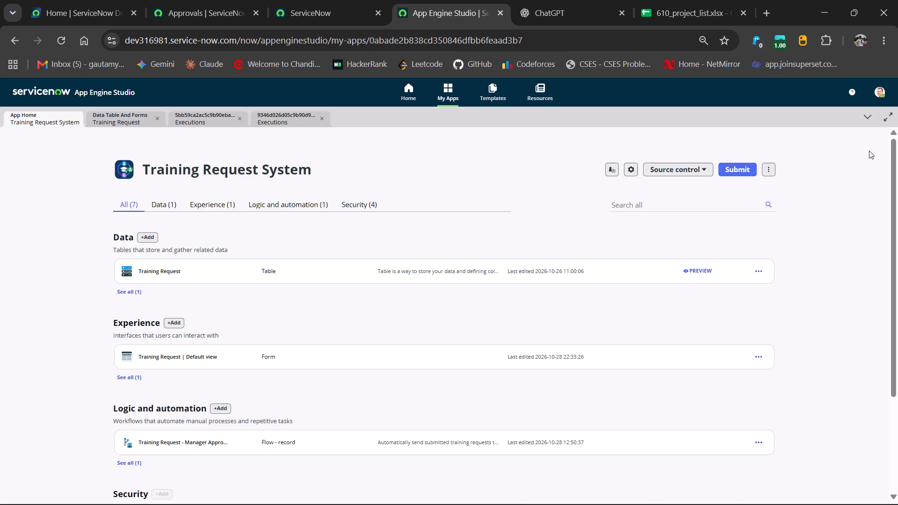
{"action": "scroll", "coordinate": [701, 230], "scroll_direction": "down", "scroll_amount": 1}
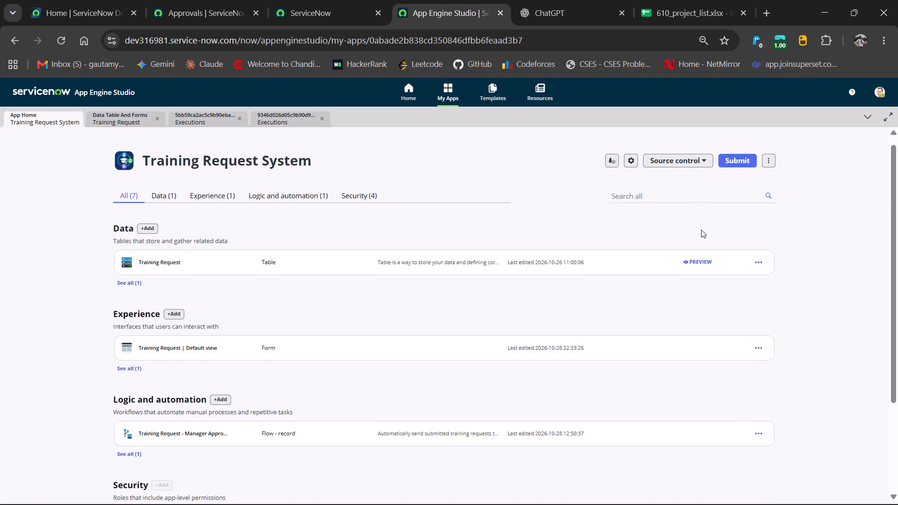
{"action": "scroll", "coordinate": [701, 230], "scroll_direction": "down", "scroll_amount": 1}
{"action": "key", "text": "Print"}
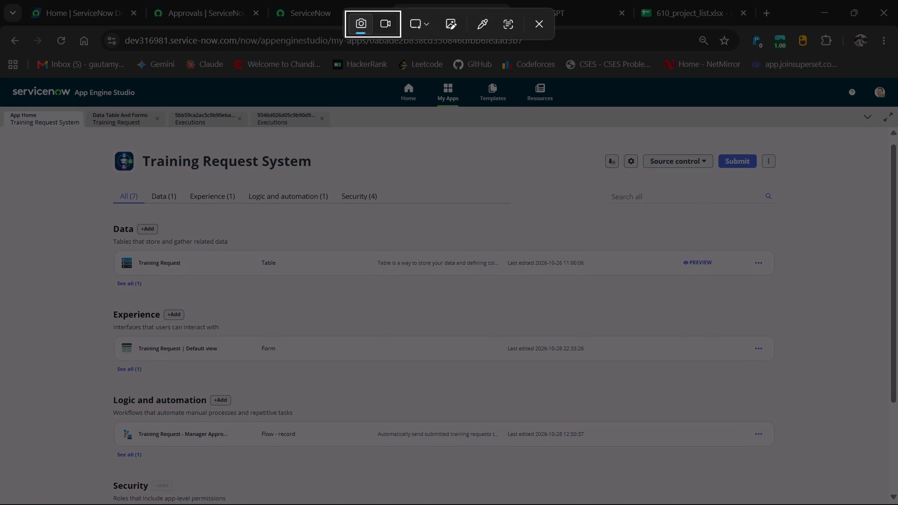
{"action": "left_click_drag", "start_coordinate": [0, 75], "coordinate": [814, 343]}
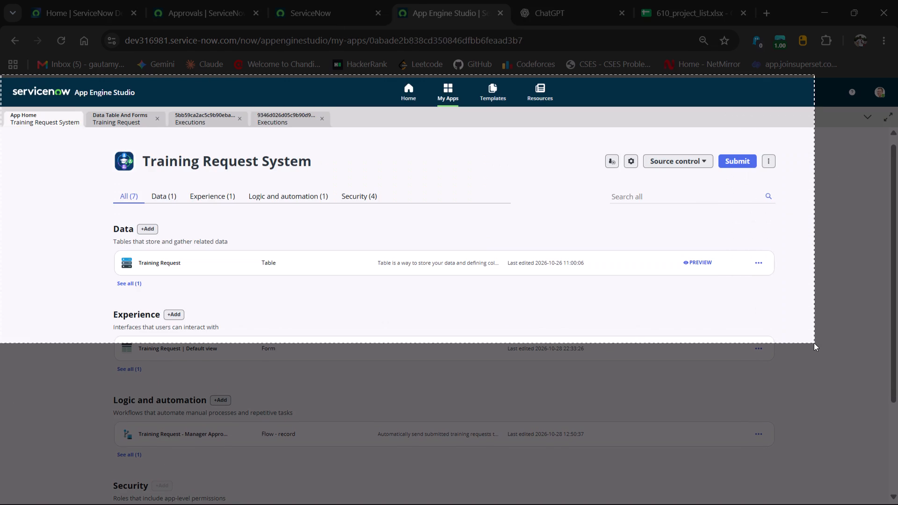
{"action": "left_click_drag", "start_coordinate": [814, 343], "coordinate": [897, 504]}
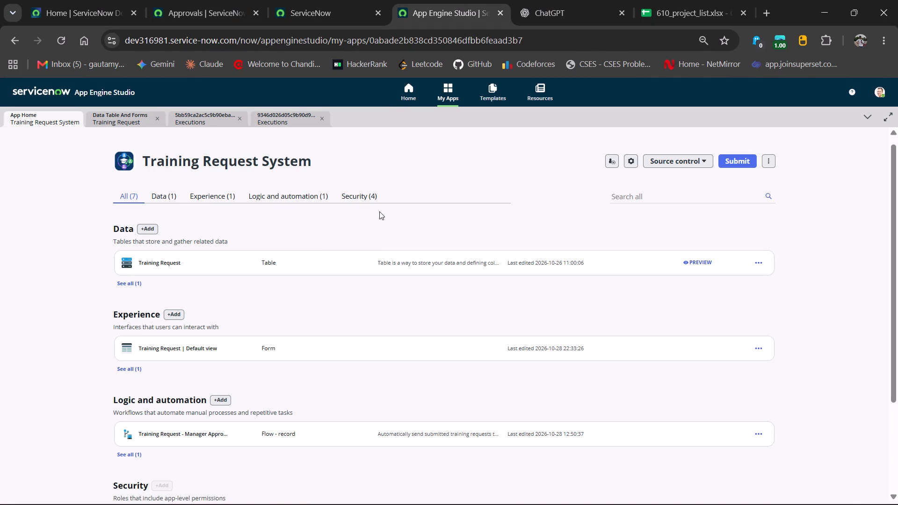
Examine the Training Request System's component overview and its full list of security roles, ending back on the view of all components.
{"action": "scroll", "coordinate": [387, 302], "scroll_direction": "down", "scroll_amount": 3}
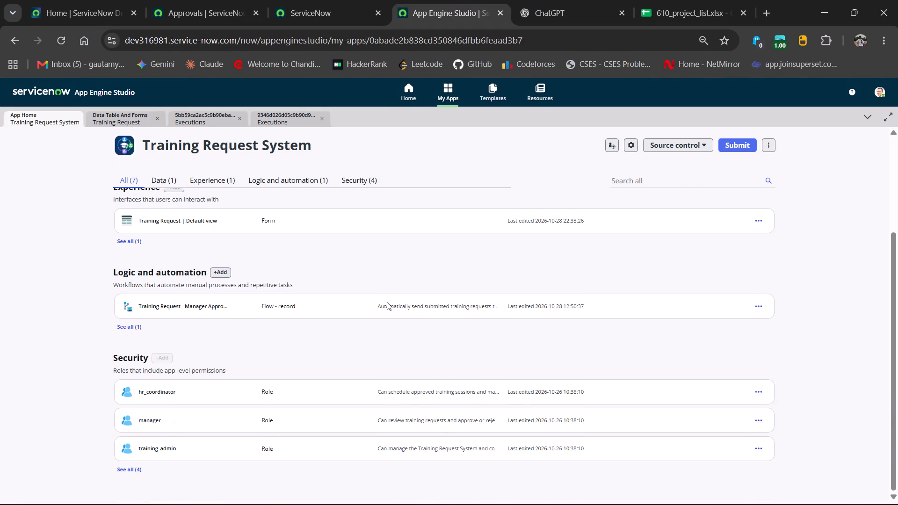
{"action": "scroll", "coordinate": [387, 302], "scroll_direction": "down", "scroll_amount": 1}
{"action": "scroll", "coordinate": [387, 302], "scroll_direction": "up", "scroll_amount": 2}
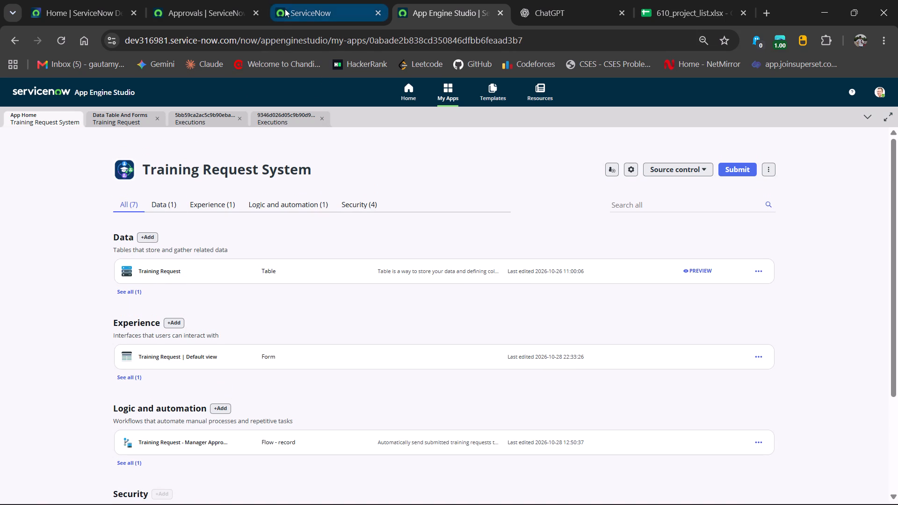
{"action": "scroll", "coordinate": [239, 269], "scroll_direction": "down", "scroll_amount": 3}
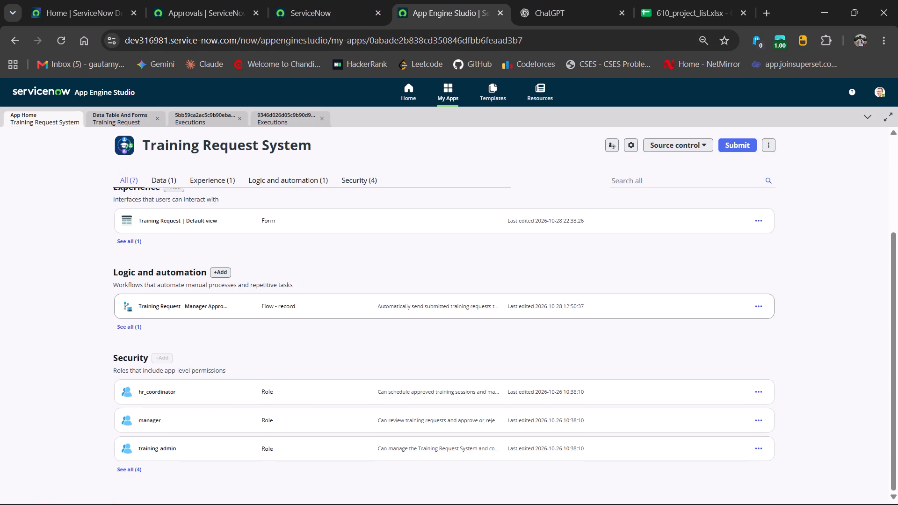
{"action": "left_click", "coordinate": [142, 354]}
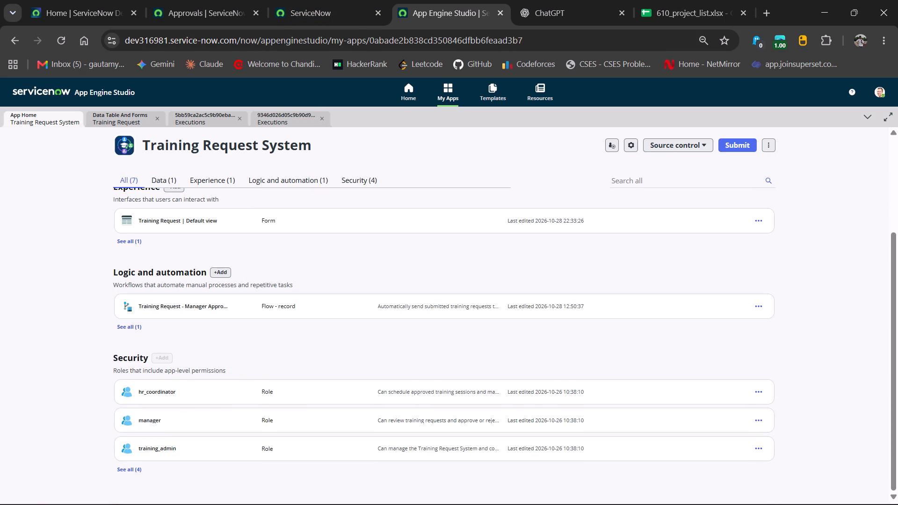
{"action": "left_click", "coordinate": [131, 360]}
{"action": "left_click", "coordinate": [142, 468]}
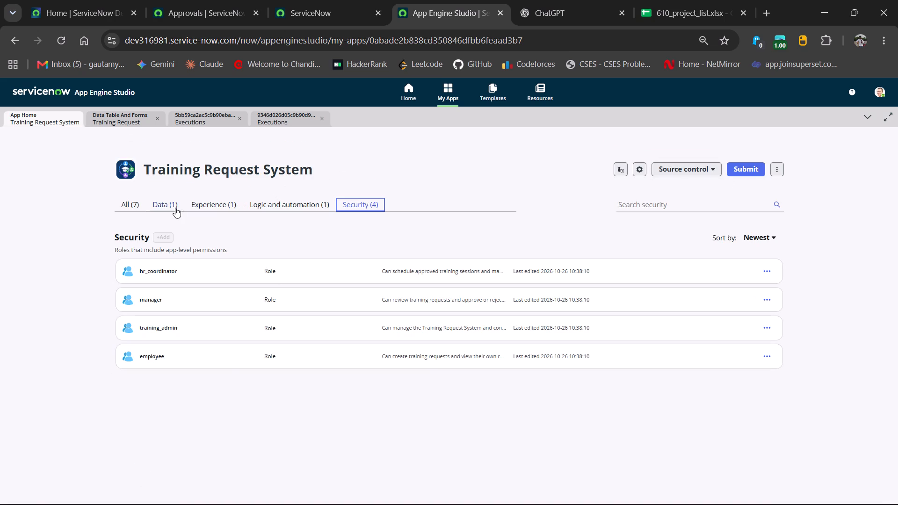
{"action": "left_click", "coordinate": [152, 203]}
{"action": "left_click", "coordinate": [126, 204]}
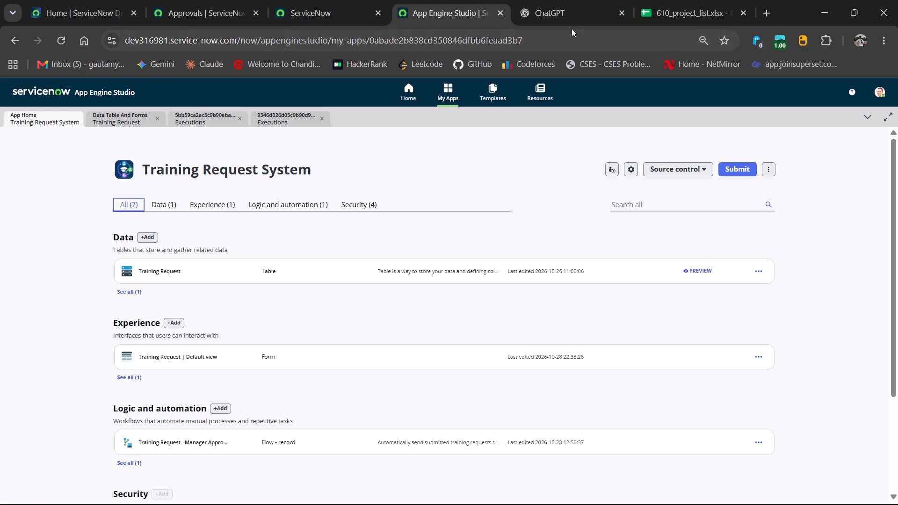
Open the Training Request - Manager Approval flow from the app's logic and automation components.
{"action": "left_click", "coordinate": [302, 206]}
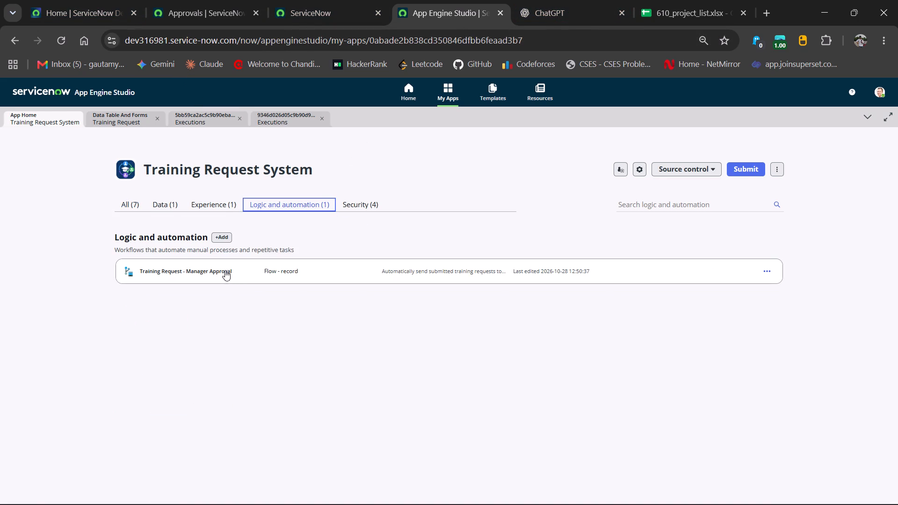
{"action": "left_click", "coordinate": [225, 270]}
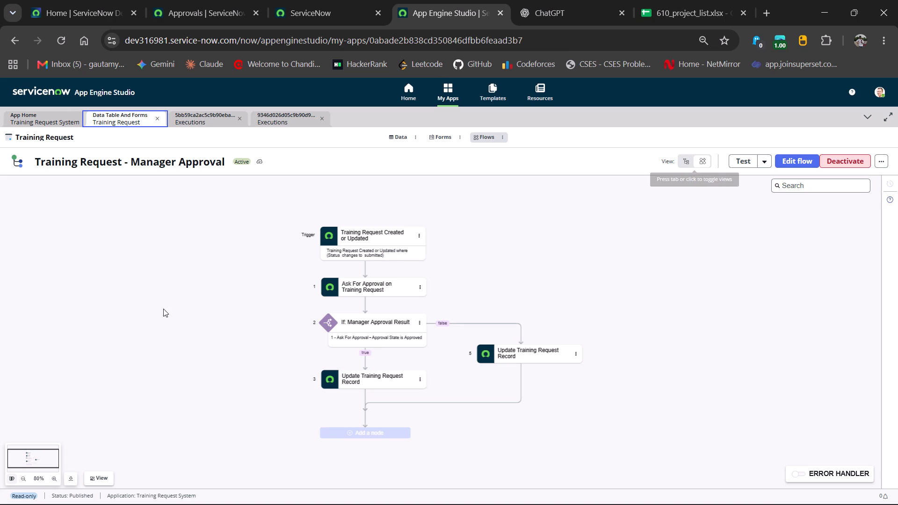
Start a test of the Manager Approval flow and open a blank new Training Request record form from it in a maximised window.
{"action": "left_click", "coordinate": [759, 159]}
{"action": "left_click", "coordinate": [750, 159]}
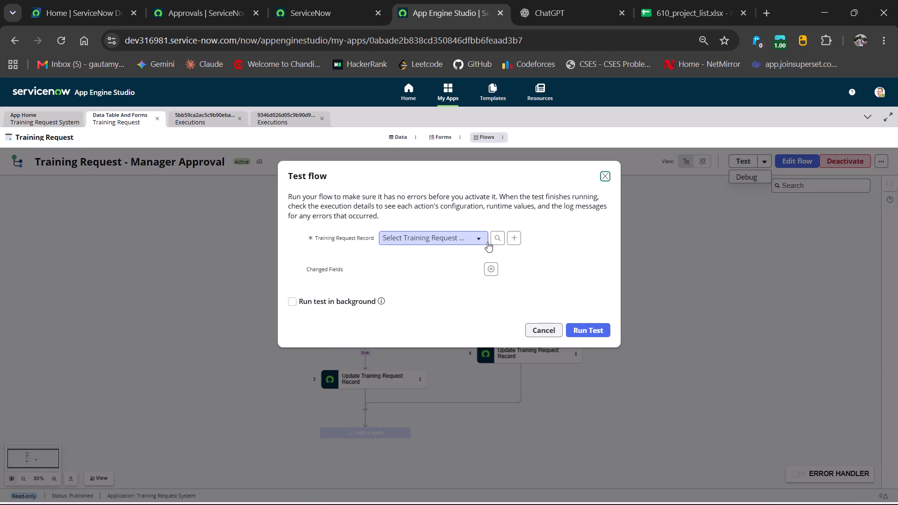
{"action": "left_click", "coordinate": [477, 237]}
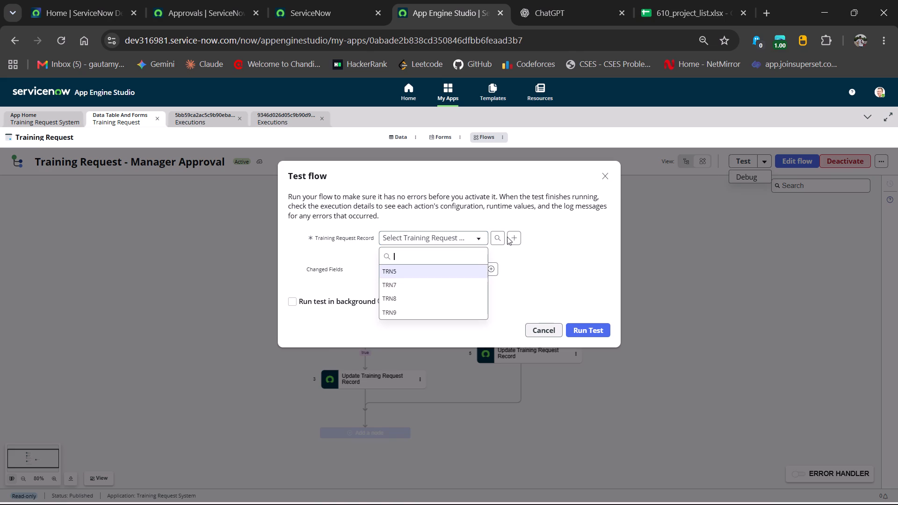
{"action": "left_click", "coordinate": [514, 237]}
{"action": "left_click", "coordinate": [514, 237]}
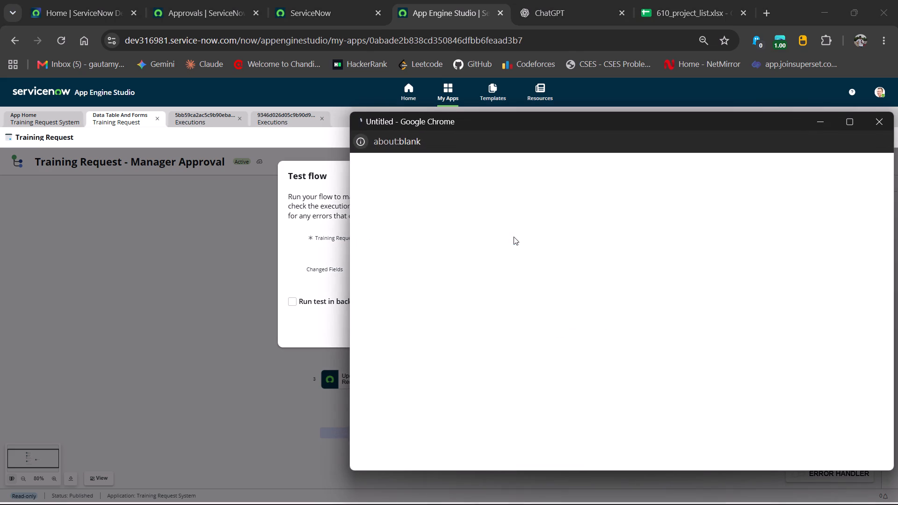
{"action": "left_click", "coordinate": [856, 126]}
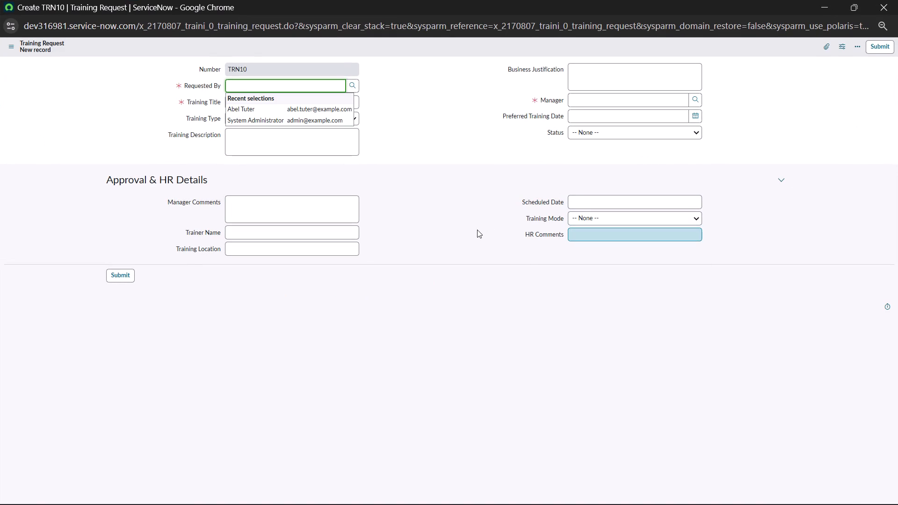
Capture a screenshot of the blank Training Request form, from its header to below the Approval & HR Details section.
{"action": "key", "text": "Print"}
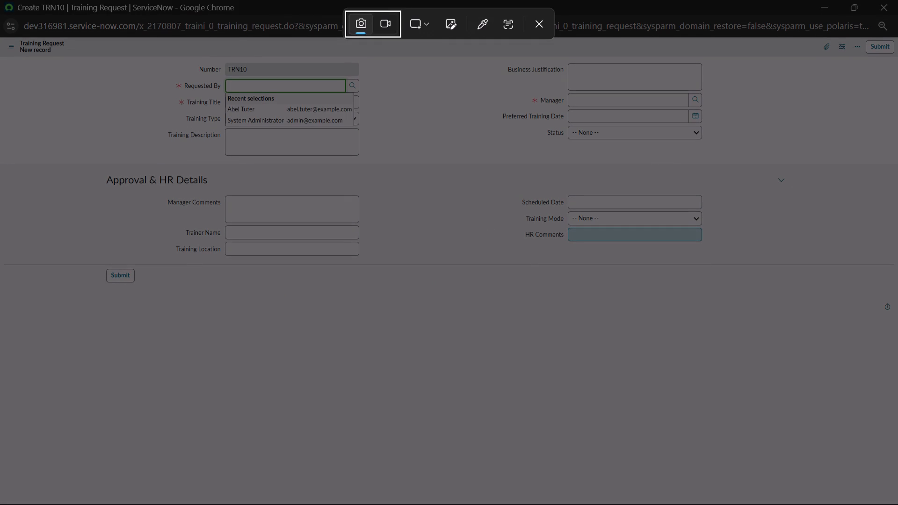